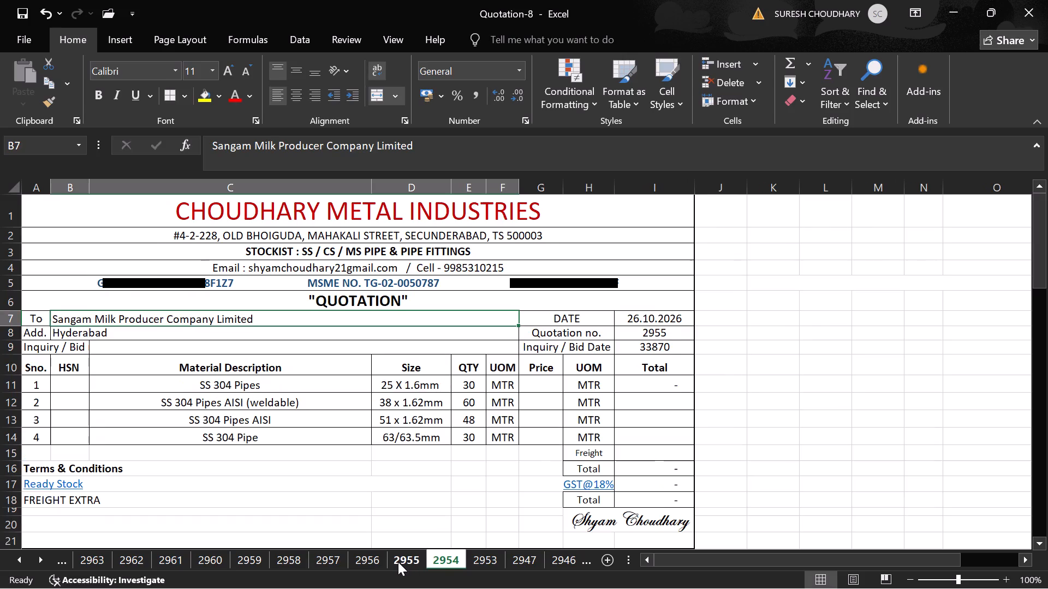
Review the existing quotation sheets 2956, 2957, 2958 and 2953 in the workbook.
{"action": "left_click", "coordinate": [371, 561]}
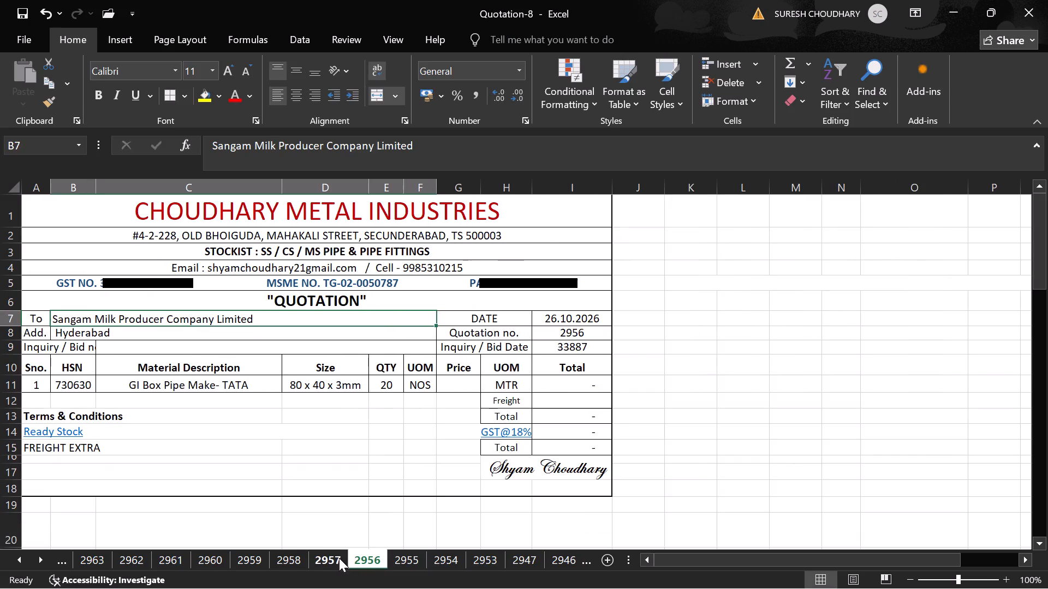
{"action": "left_click", "coordinate": [333, 557]}
{"action": "left_click", "coordinate": [292, 558]}
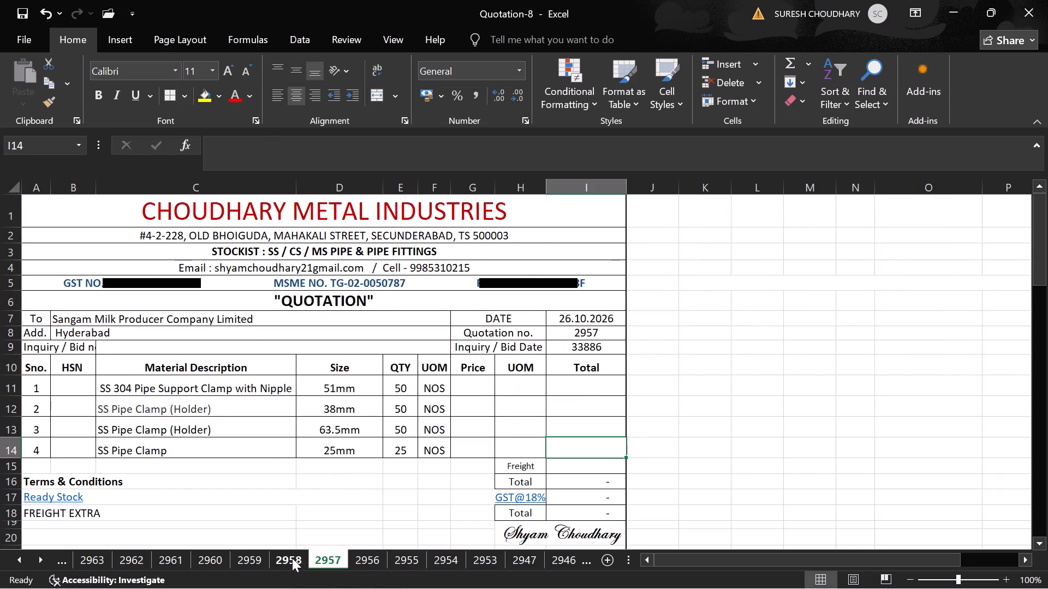
{"action": "left_click", "coordinate": [493, 564]}
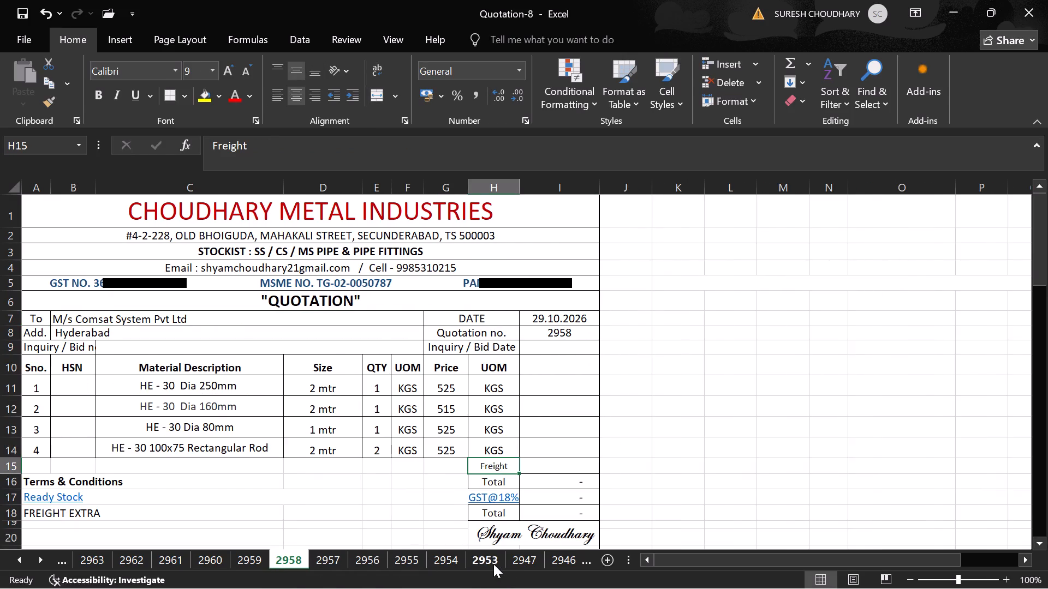
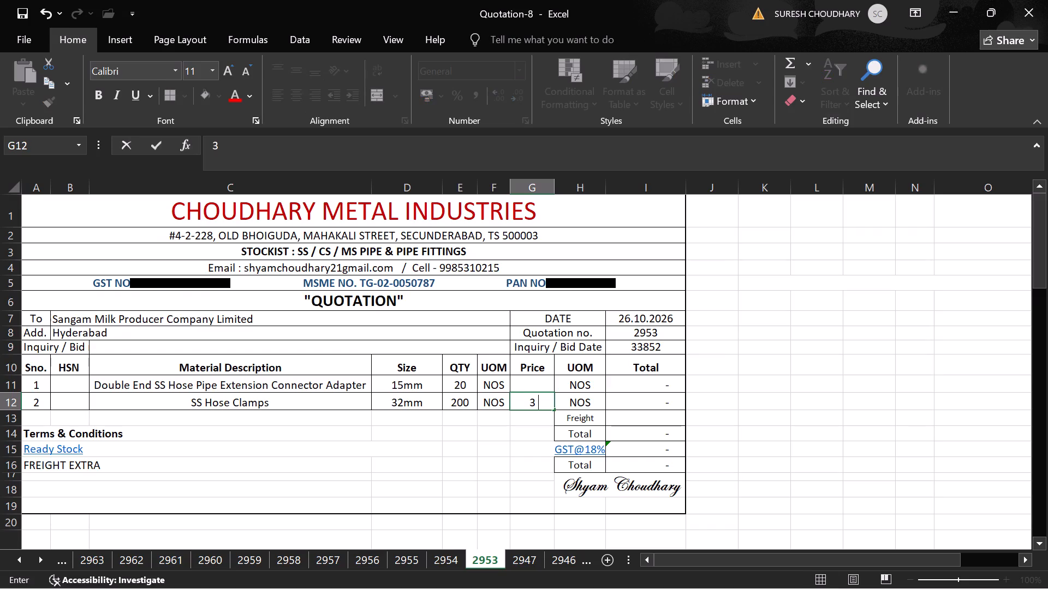
Enter a price of 35 for the SS Hose Clamps item in quotation 2953.
{"action": "key", "text": "Return"}
{"action": "key", "text": "Return"}
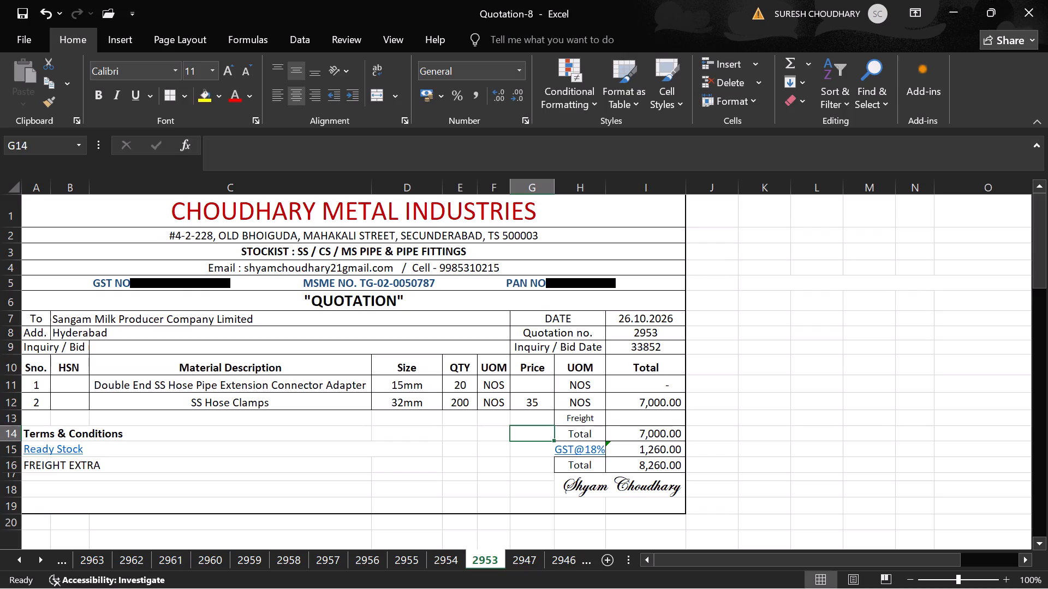
Enter the note "LENGTH REQUIRED FOR PIPE" in cell A18, below the FREIGHT EXTRA term, correcting misspelled words.
{"action": "left_click", "coordinate": [58, 488]}
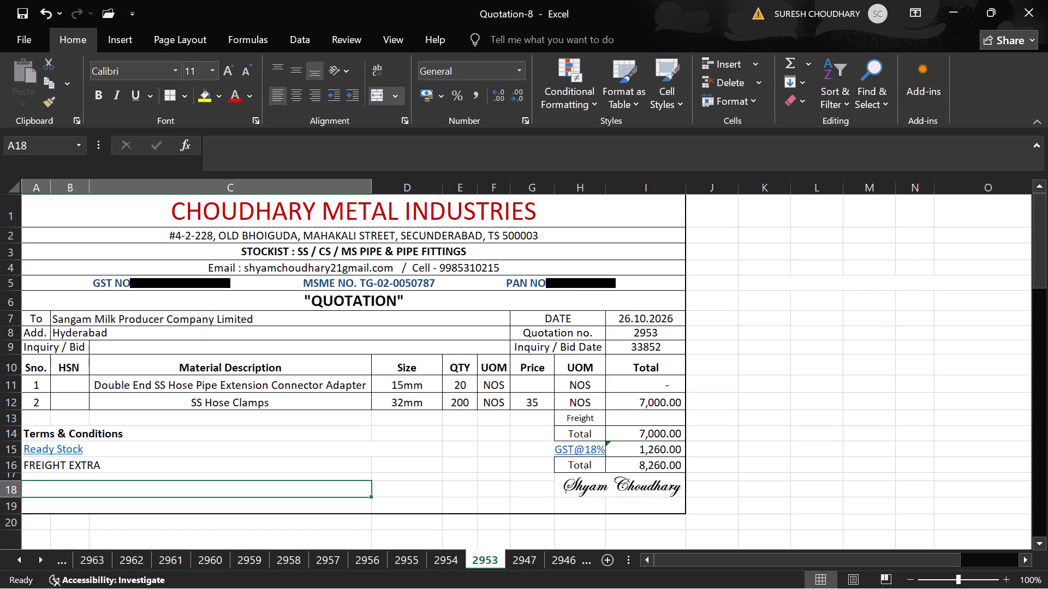
{"action": "type", "text": "le"}
{"action": "key", "text": "BackSpace"}
{"action": "key", "text": "BackSpace"}
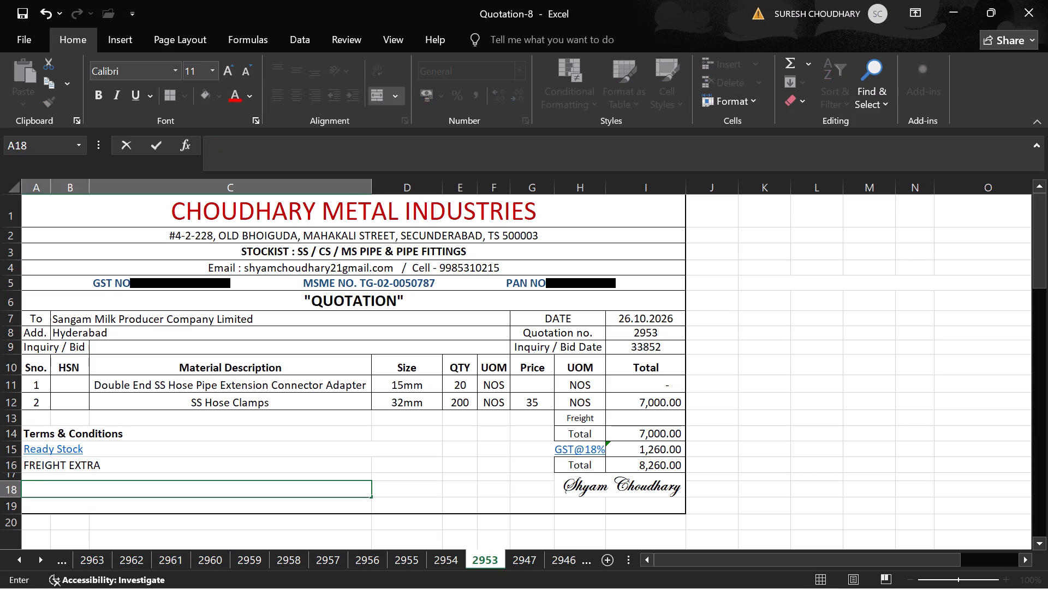
{"action": "key", "text": "shift+l"}
{"action": "type", "text": "ENTGH"}
{"action": "key", "text": "BackSpace"}
{"action": "key", "text": "BackSpace"}
{"action": "key", "text": "BackSpace"}
{"action": "type", "text": "GTH REQ"}
{"action": "type", "text": "UIRED FRO PIPE"}
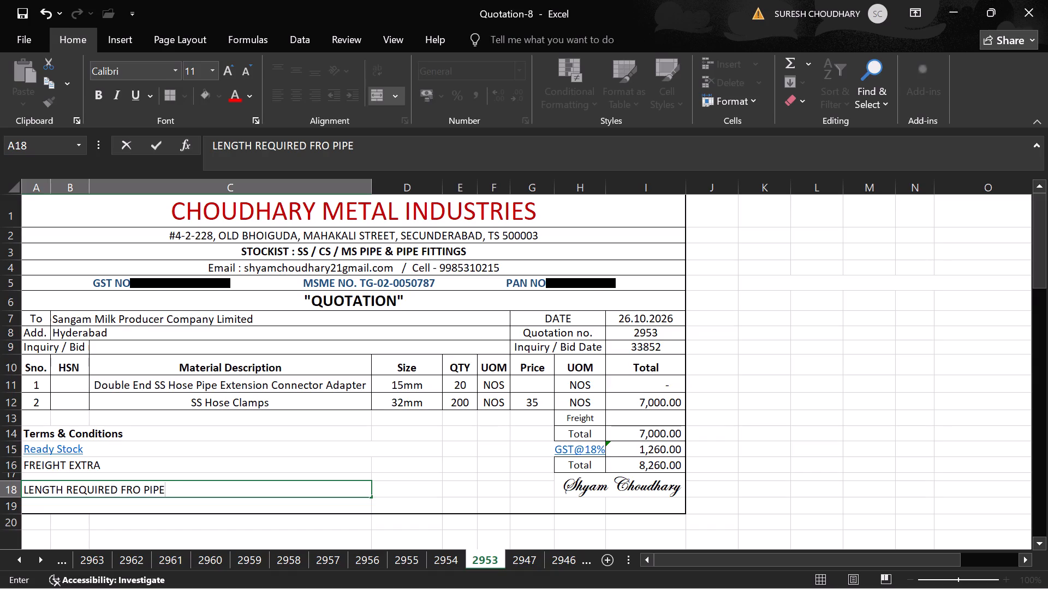
{"action": "left_click", "coordinate": [136, 493]}
{"action": "key", "text": "BackSpace"}
{"action": "key", "text": "Right"}
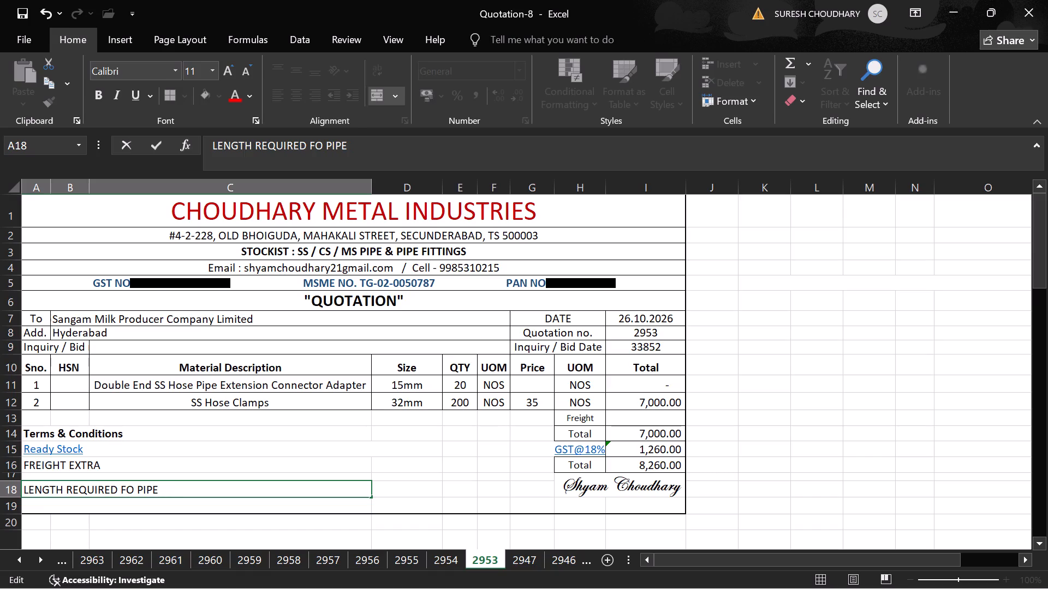
Correct "FO" to "FOR" in the A18 note and replace "PIPE" so it reads "LENGTH REQUIRED FOR S NO. 1".
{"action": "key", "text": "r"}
{"action": "key", "text": "Right"}
{"action": "key", "text": "Right"}
{"action": "key", "text": "Right"}
{"action": "key", "text": "Right"}
{"action": "key", "text": "Right"}
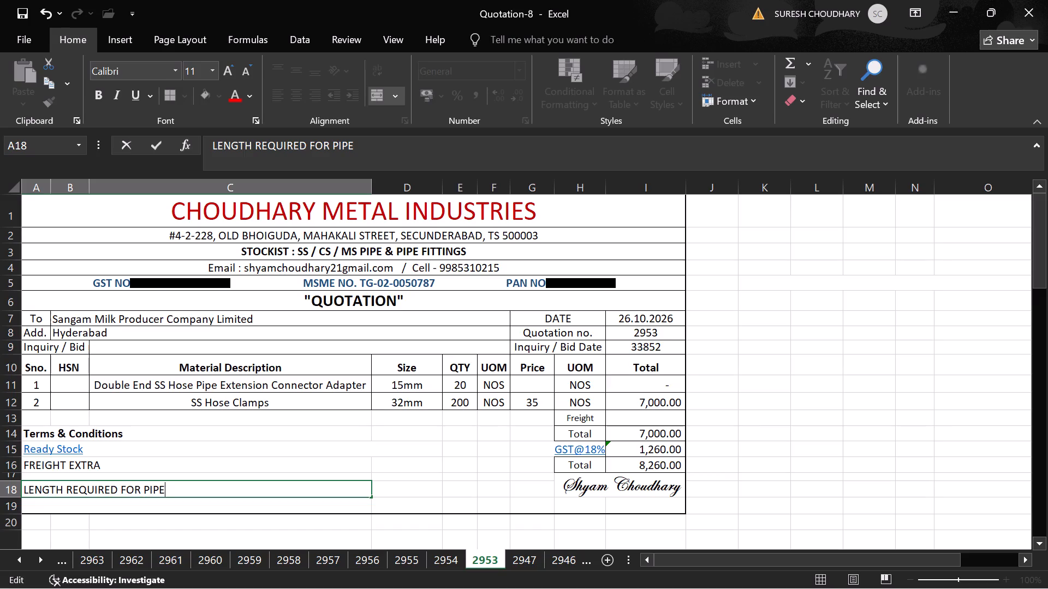
{"action": "key", "text": "BackSpace"}
{"action": "key", "text": "BackSpace"}
{"action": "key", "text": "BackSpace"}
{"action": "key", "text": "BackSpace"}
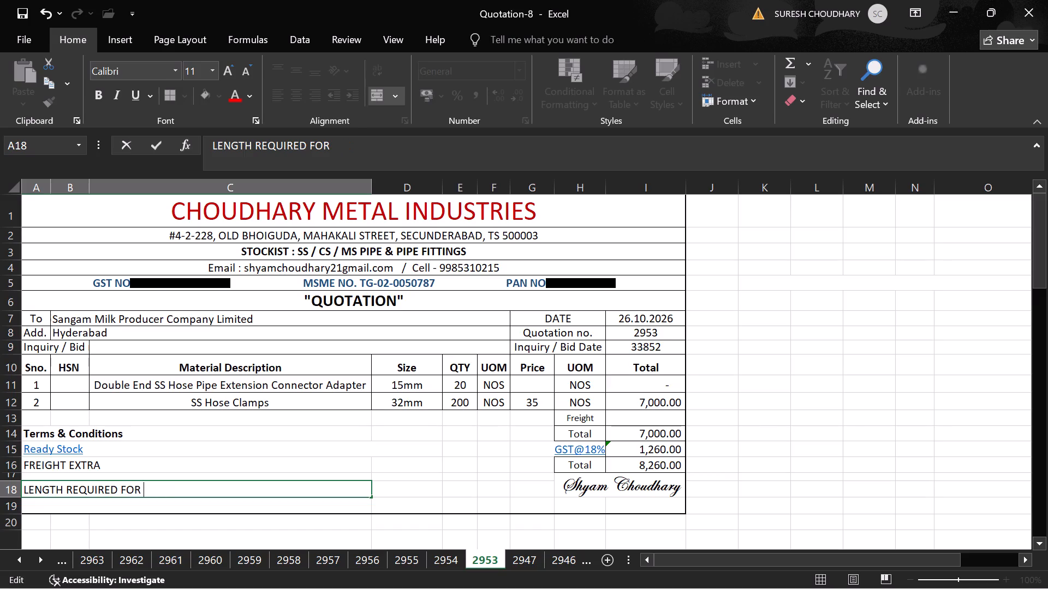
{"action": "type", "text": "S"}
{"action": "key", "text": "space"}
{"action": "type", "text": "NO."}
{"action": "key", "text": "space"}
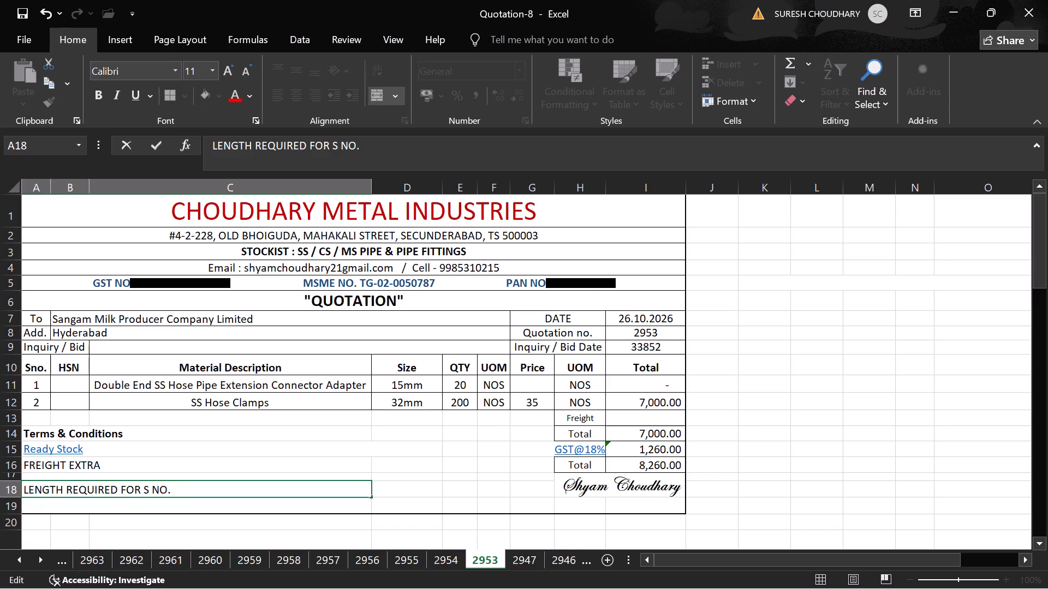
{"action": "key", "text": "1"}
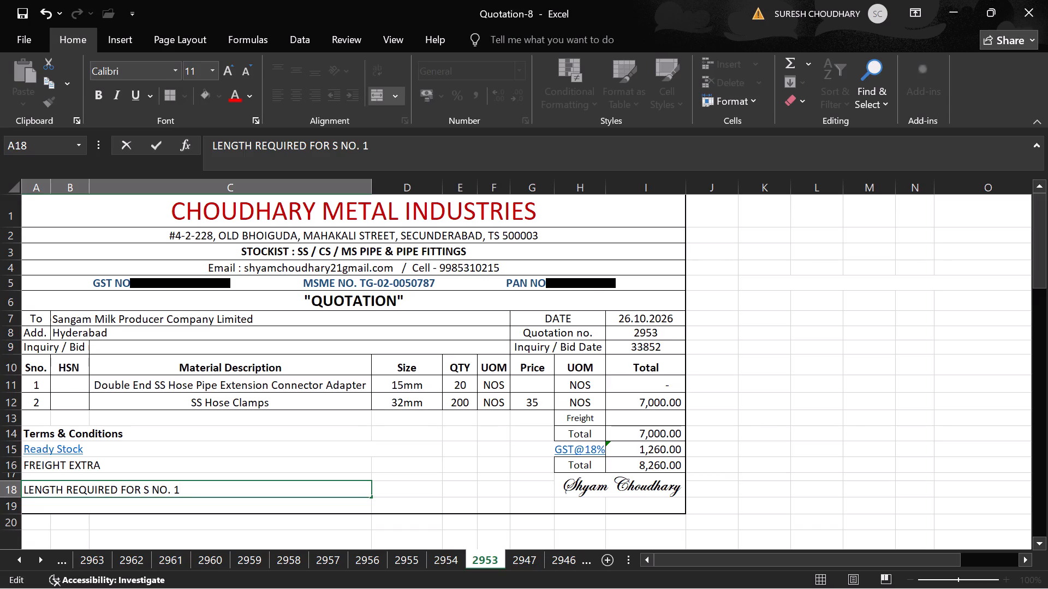
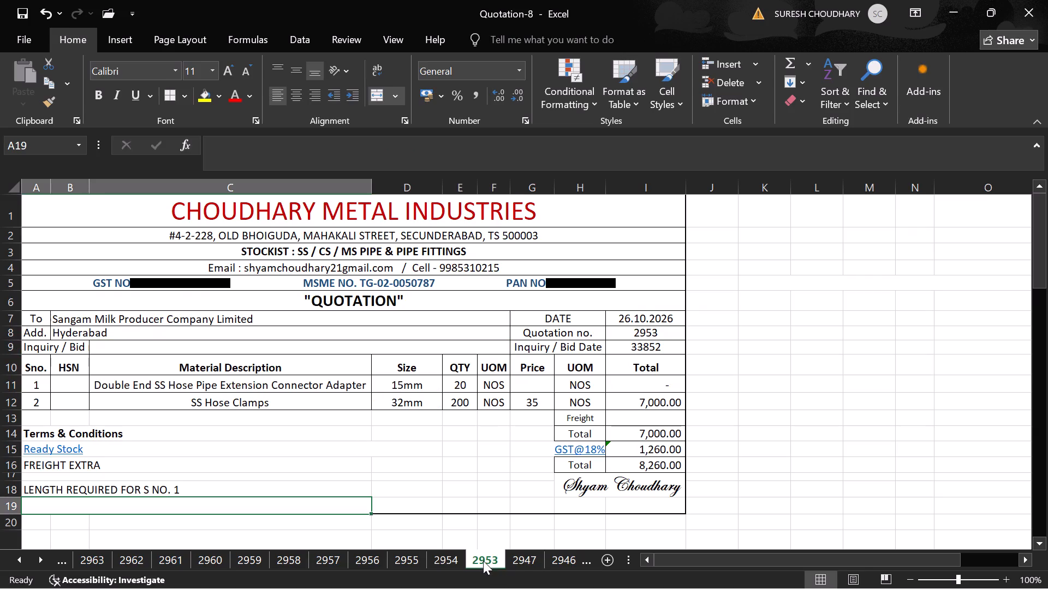
Fill in the Inquiry / Bid details with number 33852 in C9 and date 26.10.2026 in I9, and save the workbook.
{"action": "scroll", "coordinate": [513, 479], "scroll_direction": "up", "scroll_amount": 1}
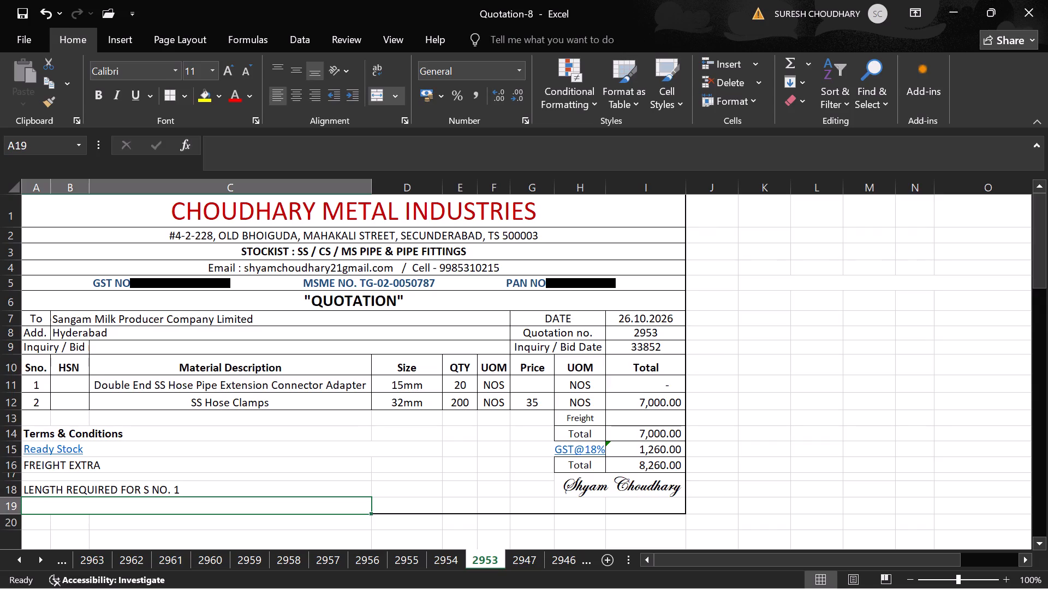
{"action": "left_click", "coordinate": [192, 349]}
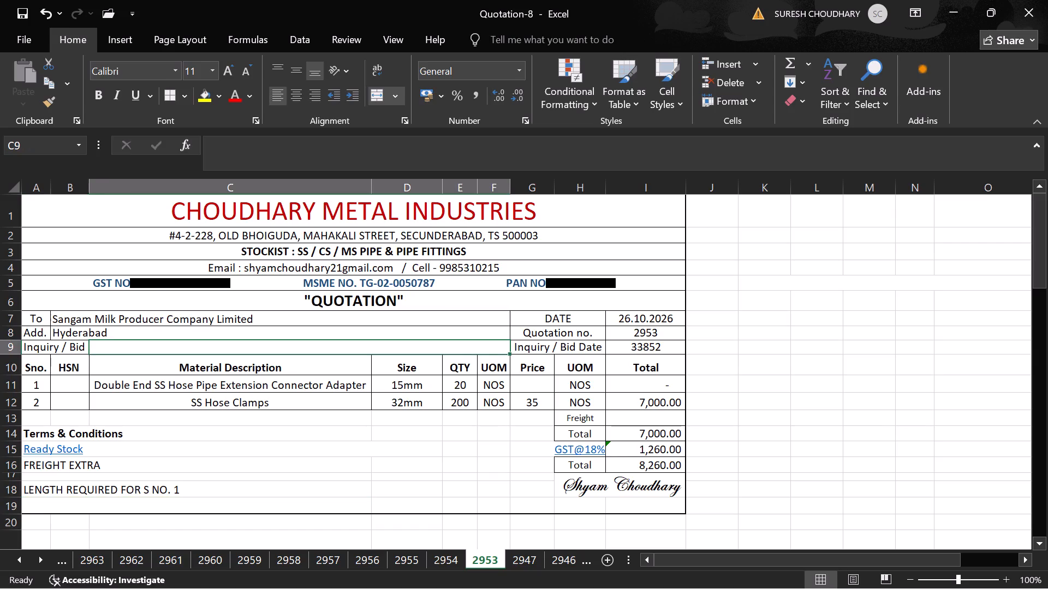
{"action": "type", "text": "33852"}
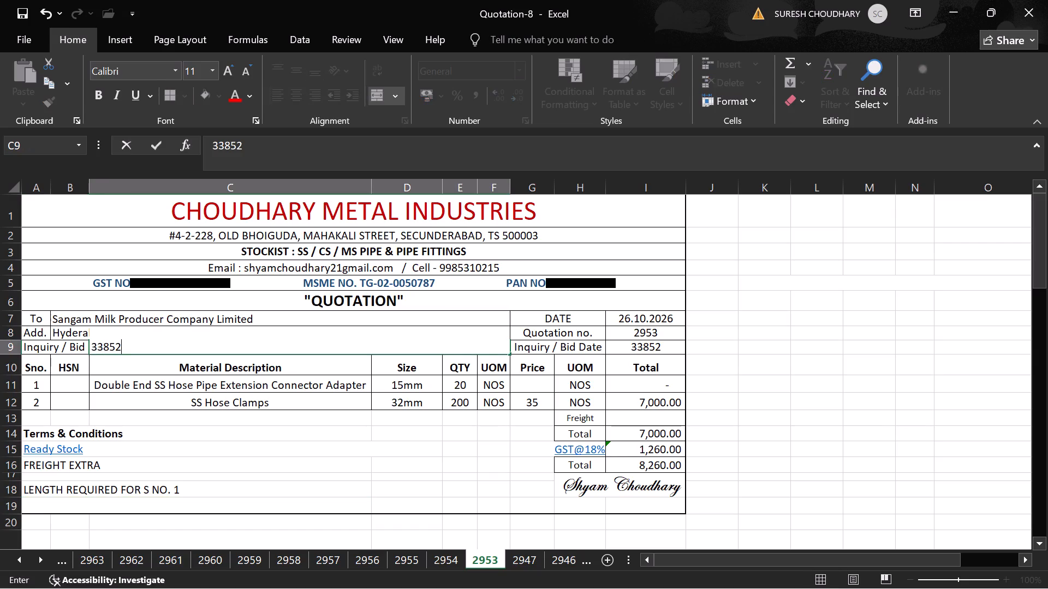
{"action": "left_click", "coordinate": [642, 350]}
{"action": "key", "text": "BackSpace"}
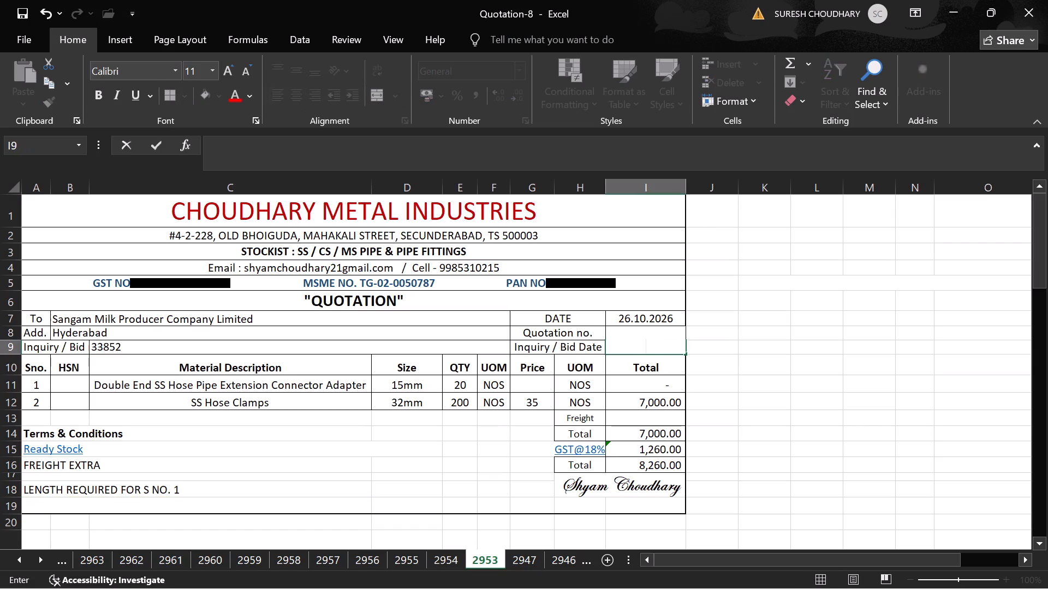
{"action": "type", "text": "26.10."}
{"action": "type", "text": "2026"}
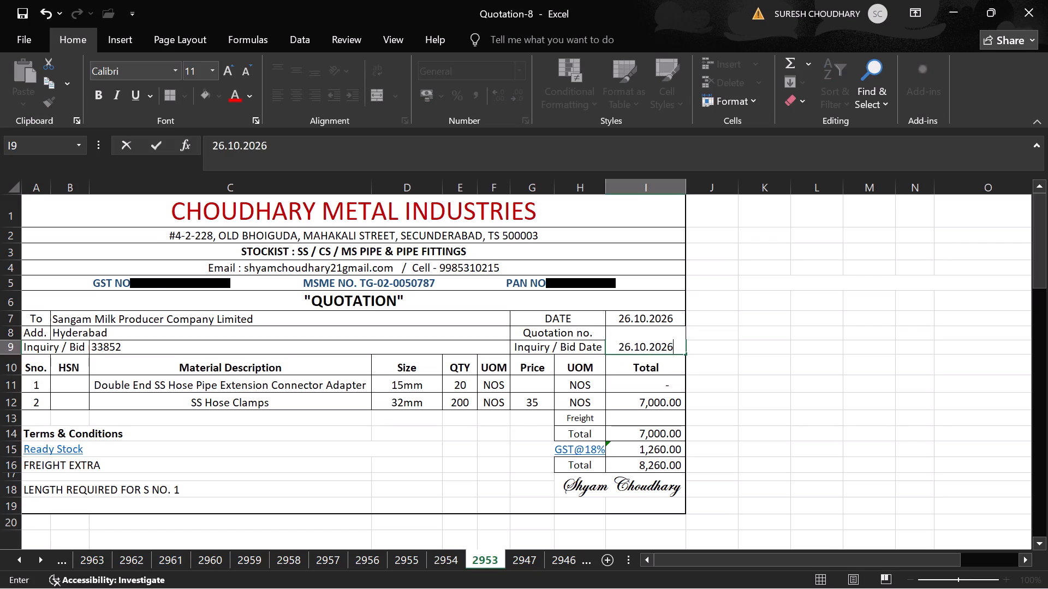
{"action": "key", "text": "Return"}
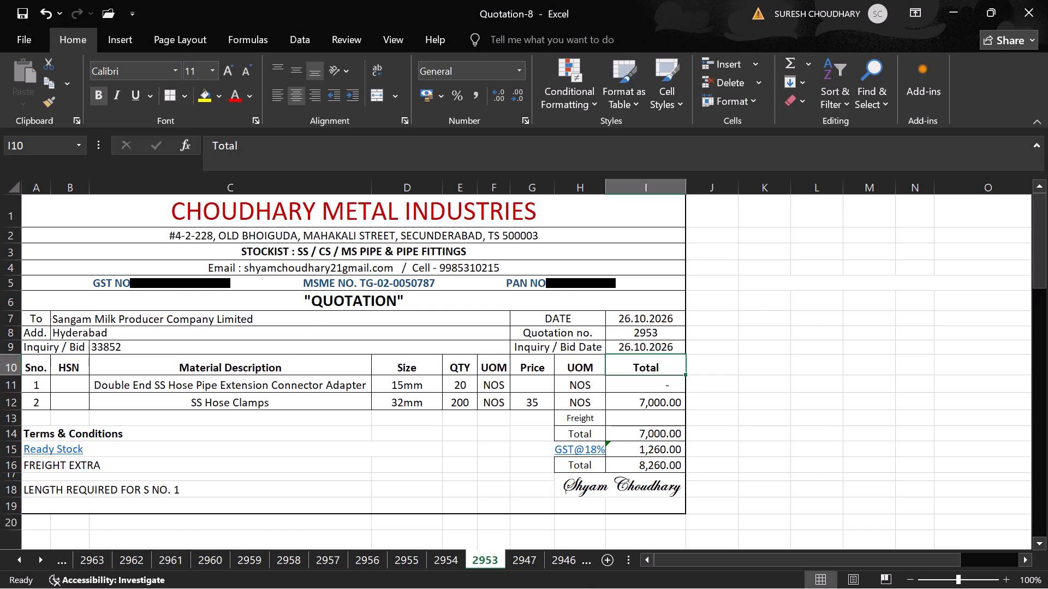
{"action": "key", "text": "ctrl+s"}
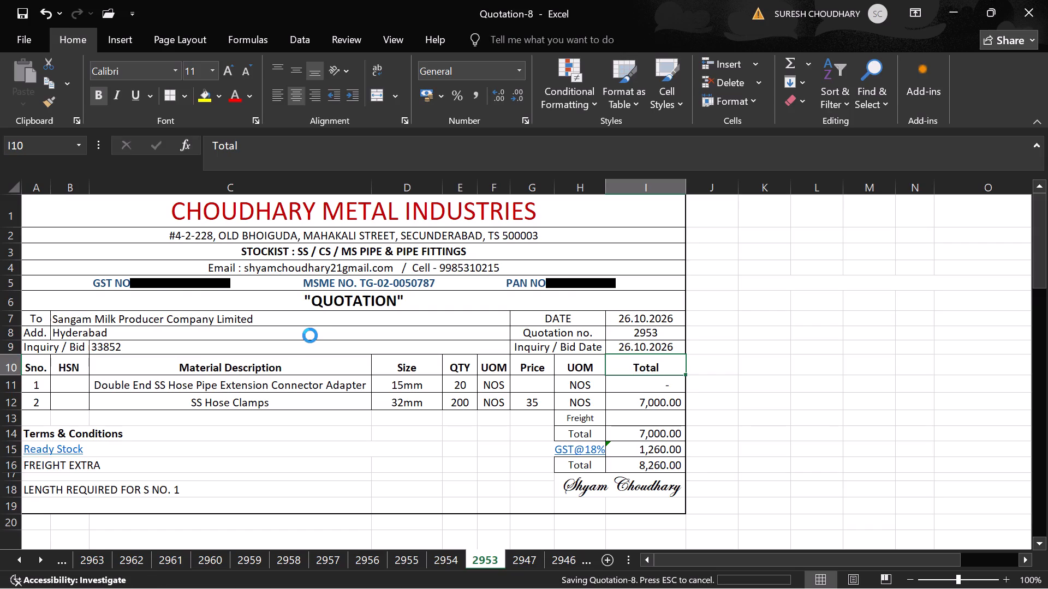
Set up printing of the quotation sheet for pages 1 to 1 with Microsoft Print to PDF as the printer.
{"action": "key", "text": "ctrl+p"}
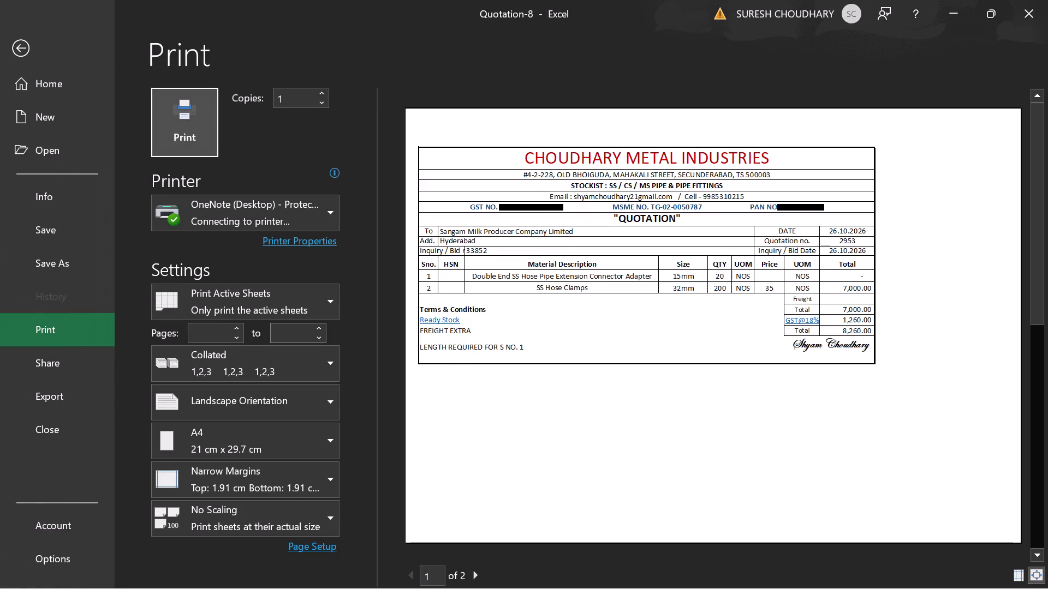
{"action": "left_click", "coordinate": [216, 328]}
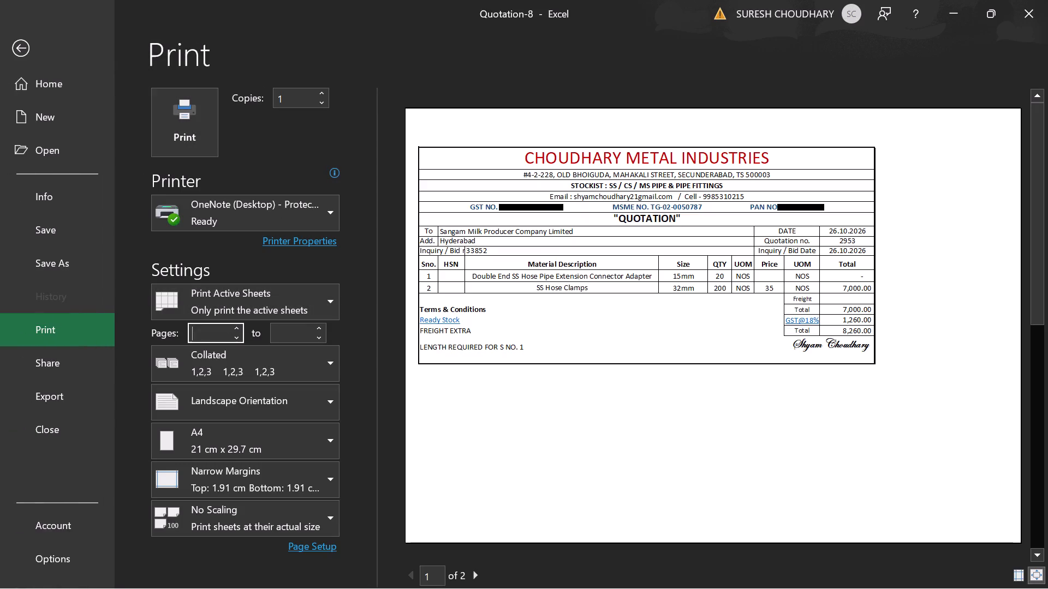
{"action": "key", "text": "1"}
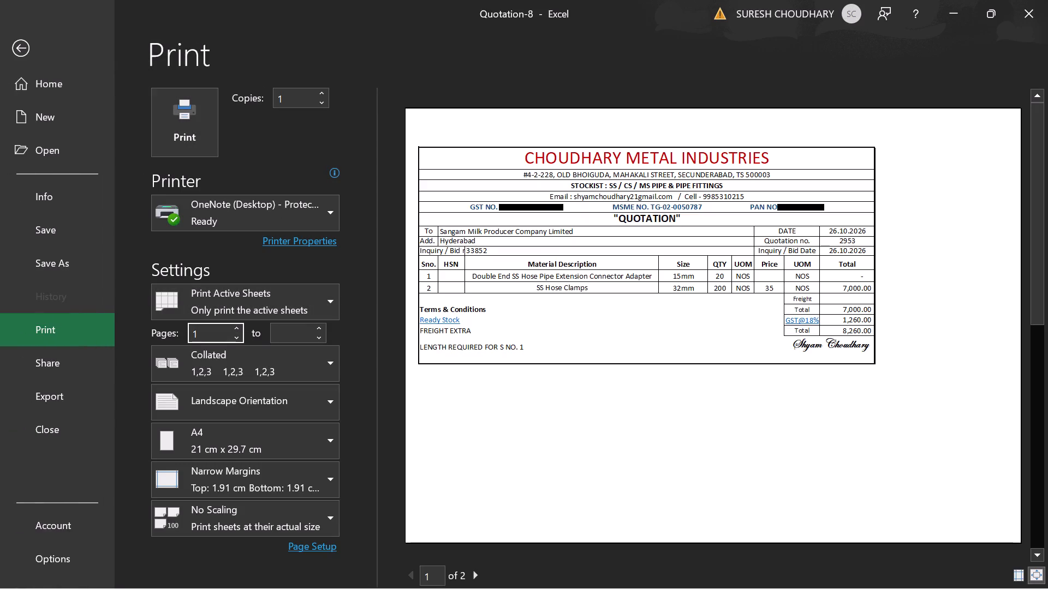
{"action": "left_click", "coordinate": [290, 328]}
{"action": "key", "text": "1"}
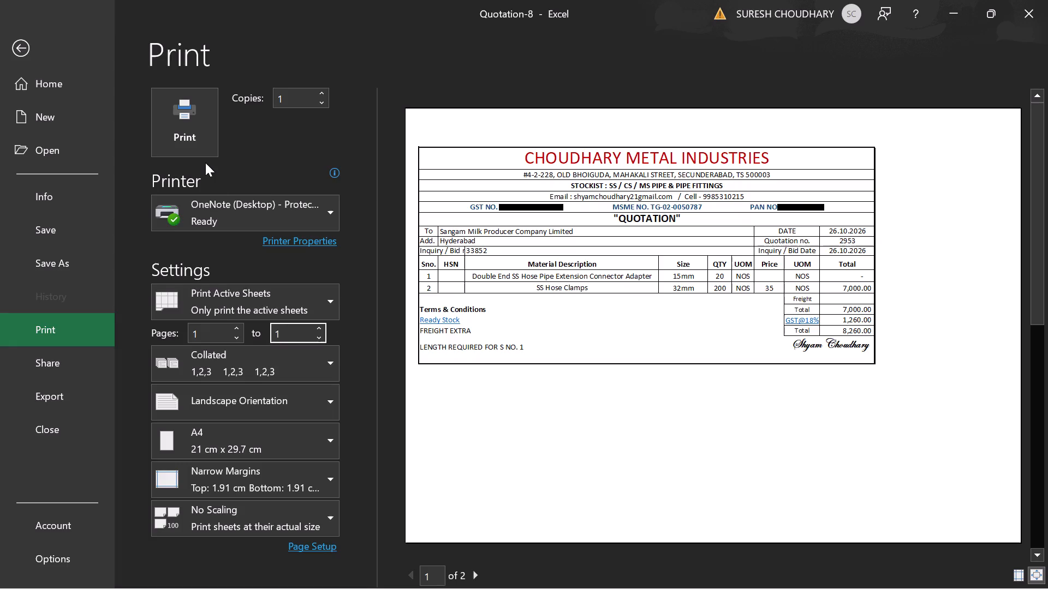
{"action": "left_click", "coordinate": [234, 202]}
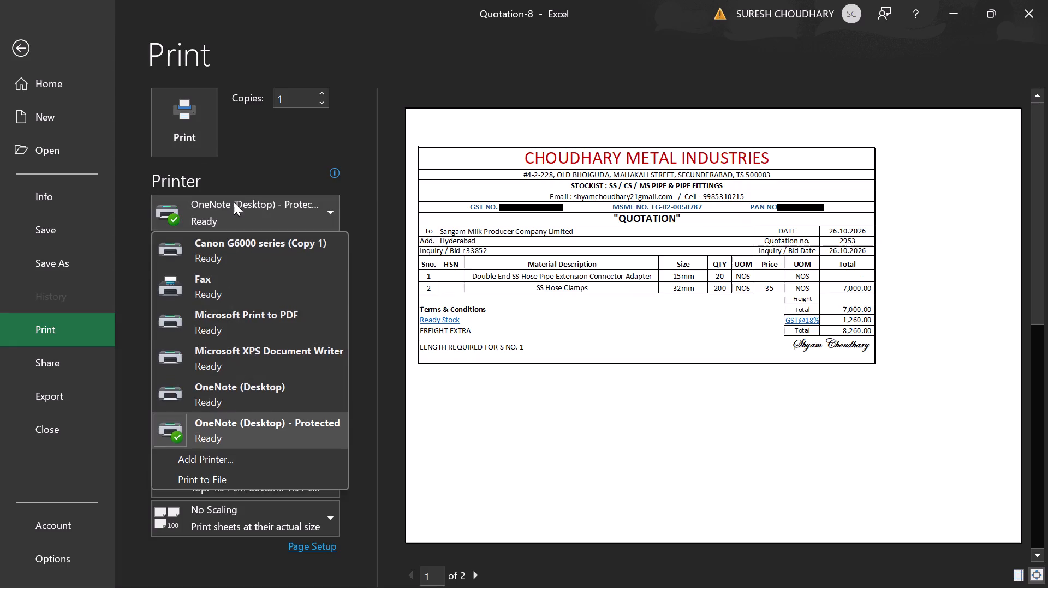
{"action": "left_click", "coordinate": [225, 320]}
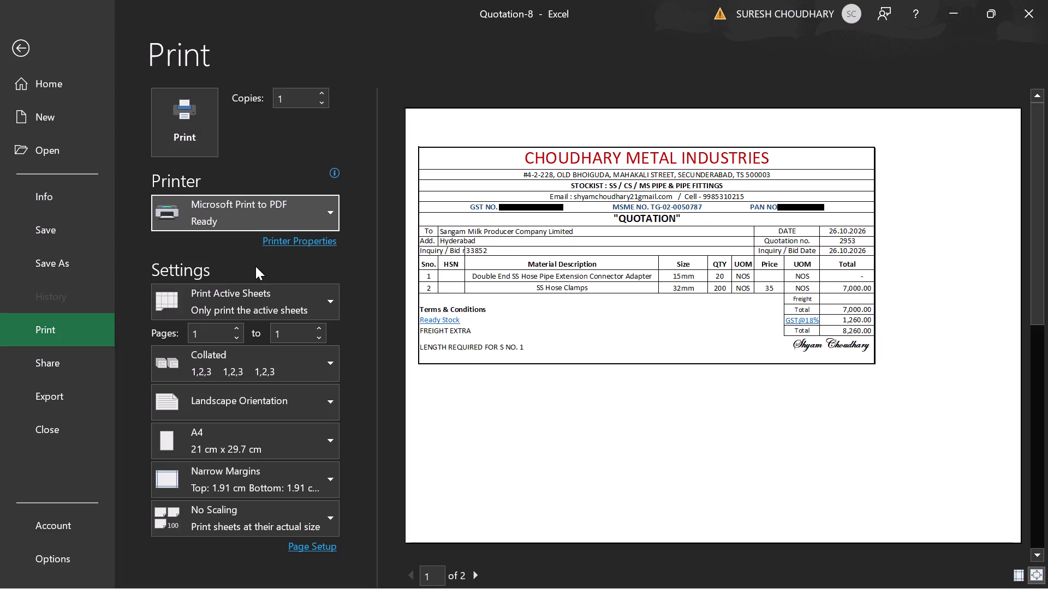
{"action": "left_click", "coordinate": [283, 209]}
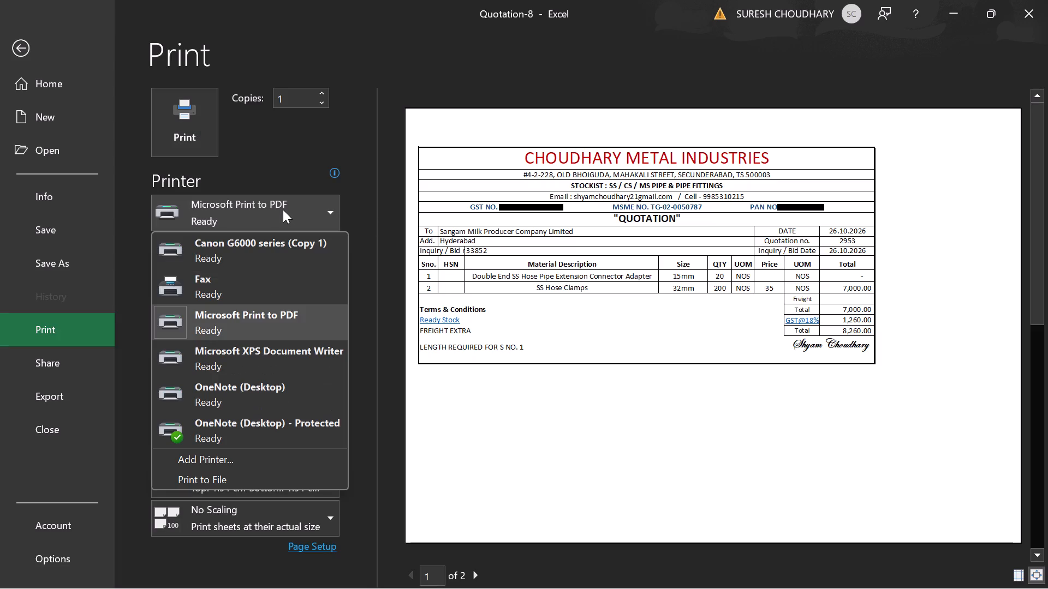
{"action": "left_click", "coordinate": [252, 317]}
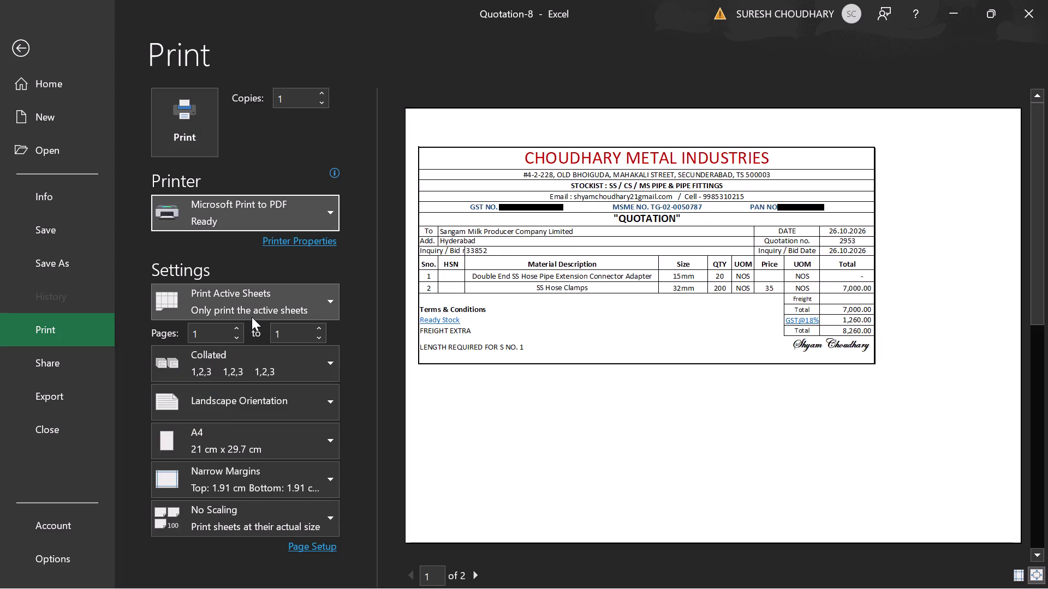
Print the quotation to a PDF file named Q-2953 in the Downloads folder.
{"action": "left_click", "coordinate": [191, 106]}
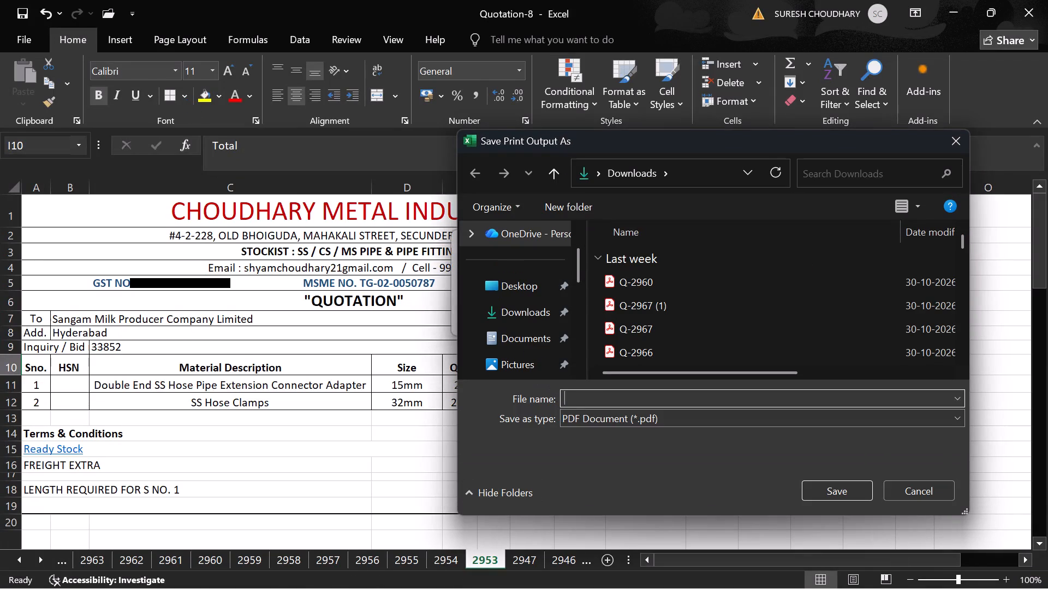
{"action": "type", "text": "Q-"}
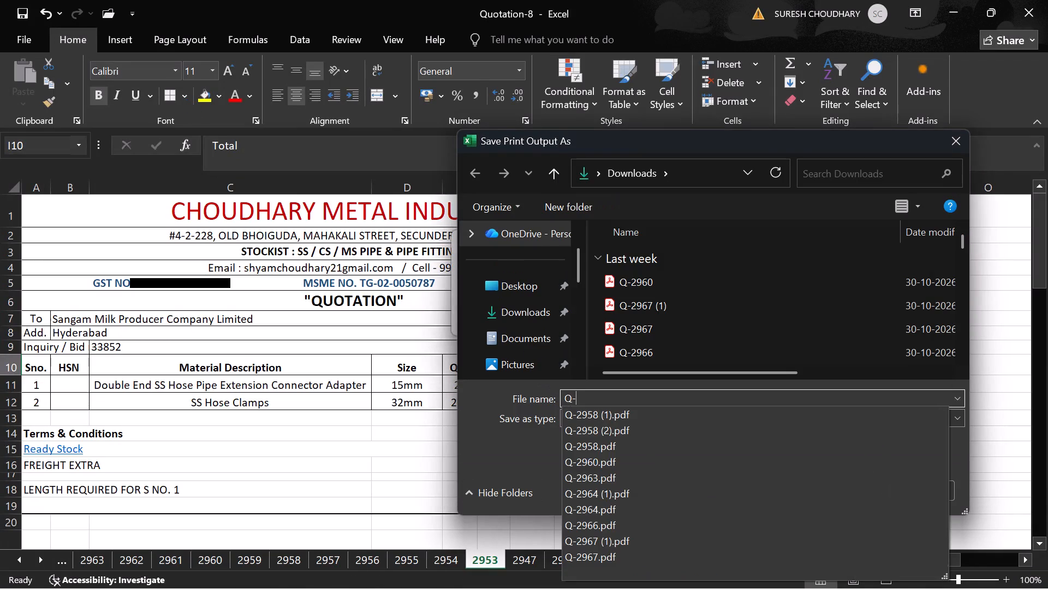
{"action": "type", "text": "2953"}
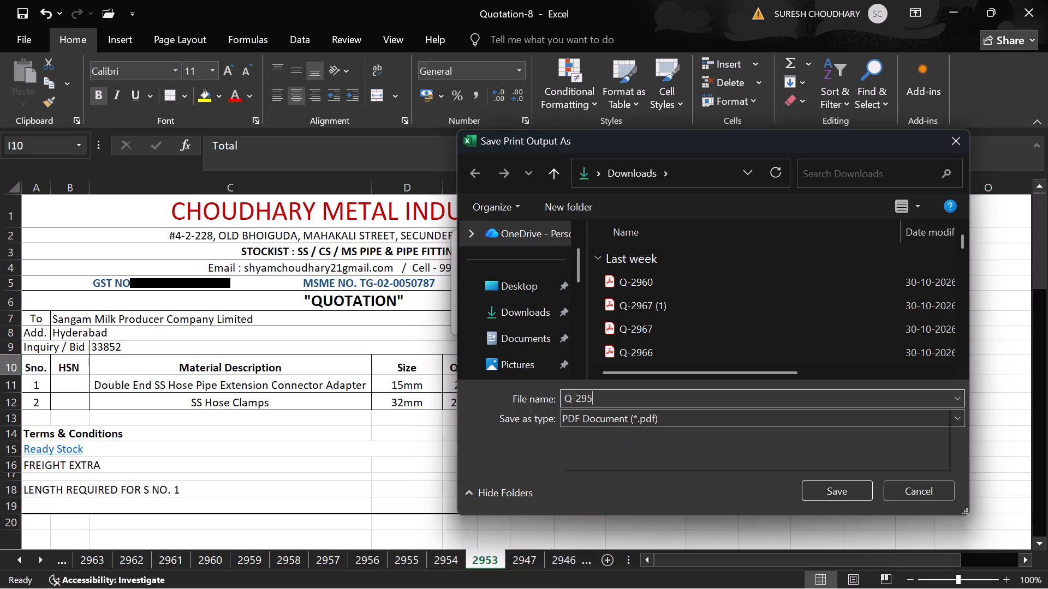
Save the PDF print output of quotation 2953 in the Downloads folder.
{"action": "left_click", "coordinate": [830, 490]}
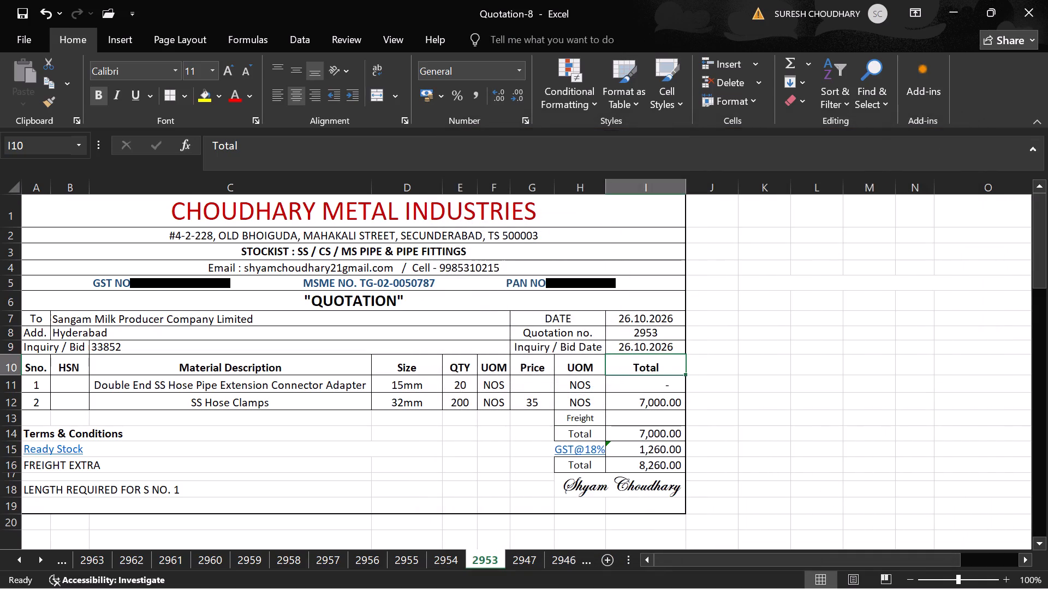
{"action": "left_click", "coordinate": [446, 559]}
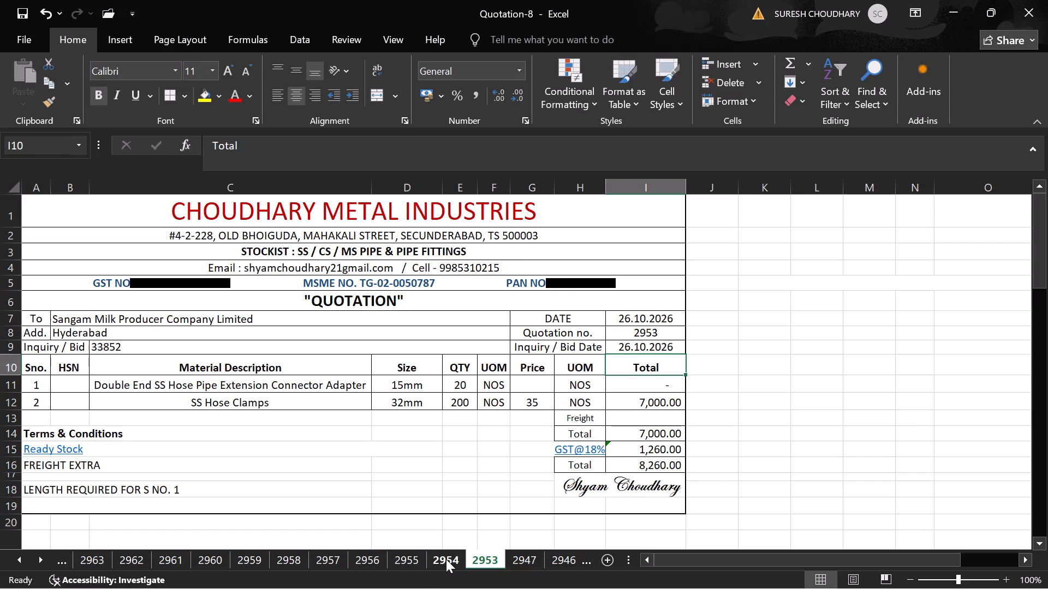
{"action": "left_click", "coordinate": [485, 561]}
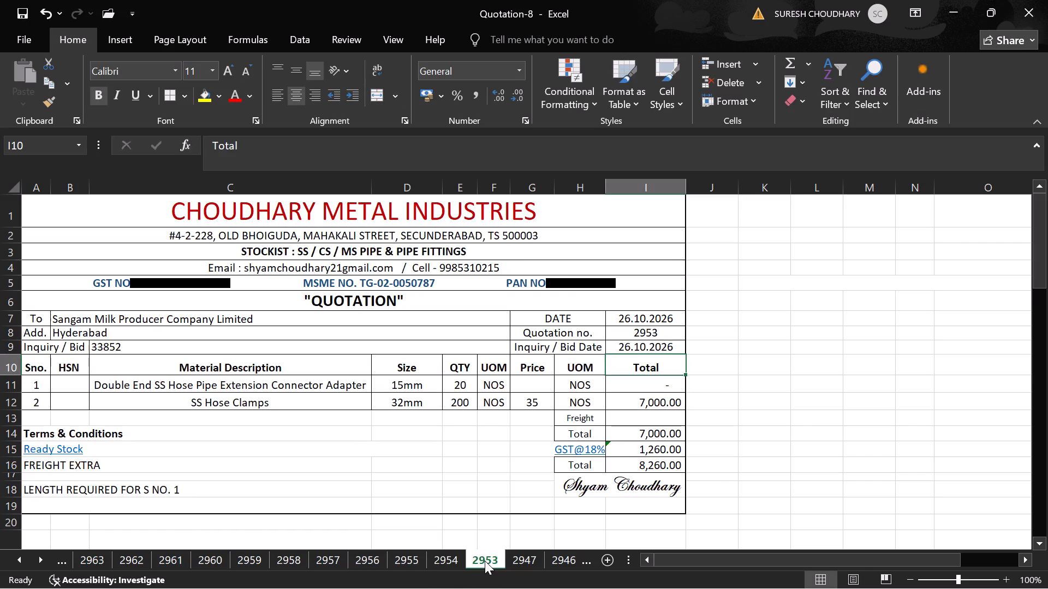
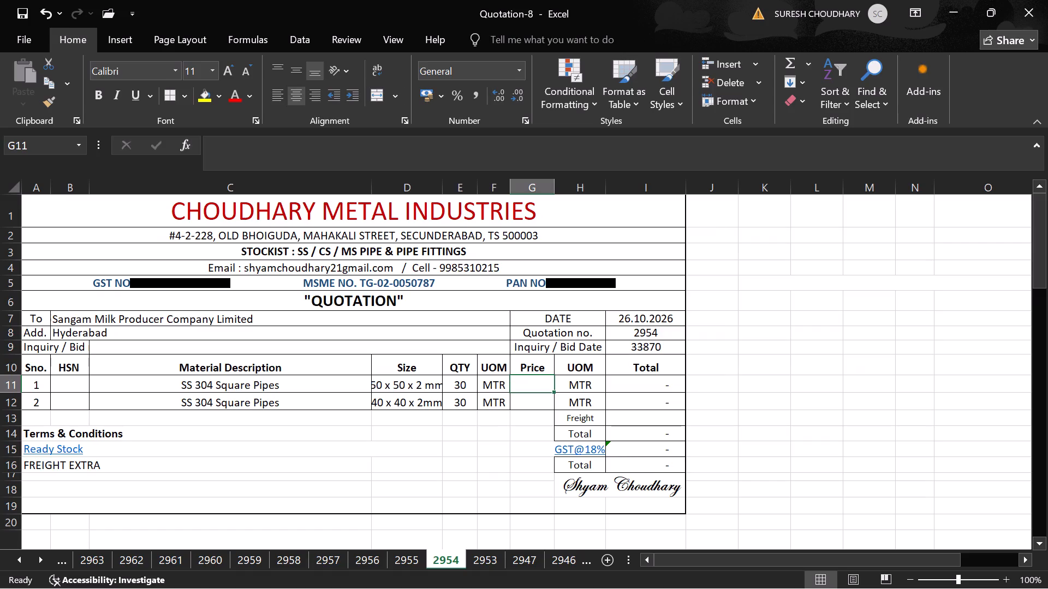
Select the Price cell G12 for the 40 x 40 x 2mm SS 304 Square Pipes in quotation 2954.
{"action": "left_click", "coordinate": [529, 401]}
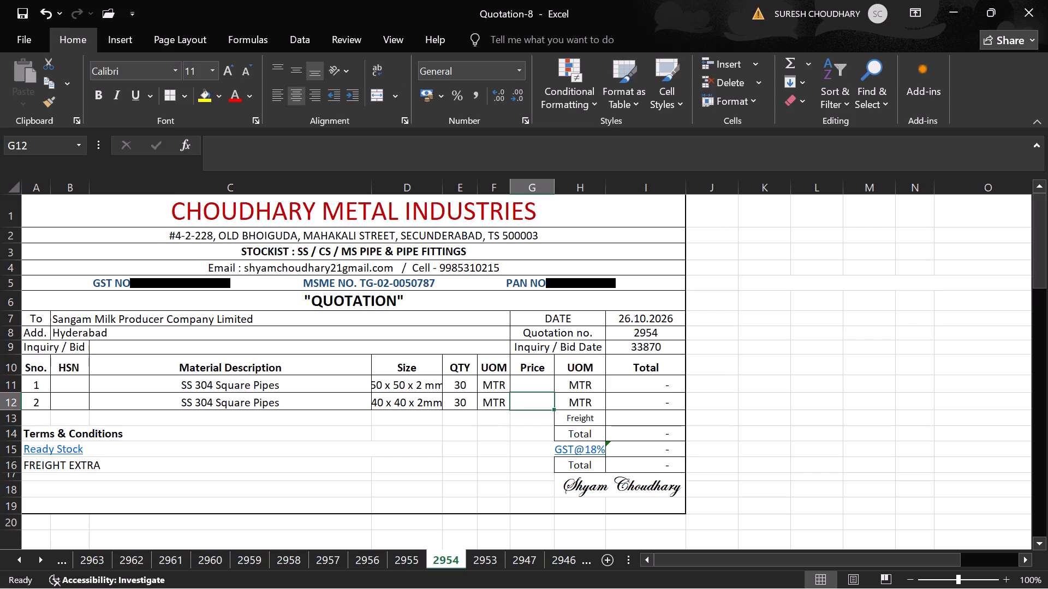
Enter a price of 645 for the 40 x 40 x 2mm square pipes in G12.
{"action": "type", "text": "645"}
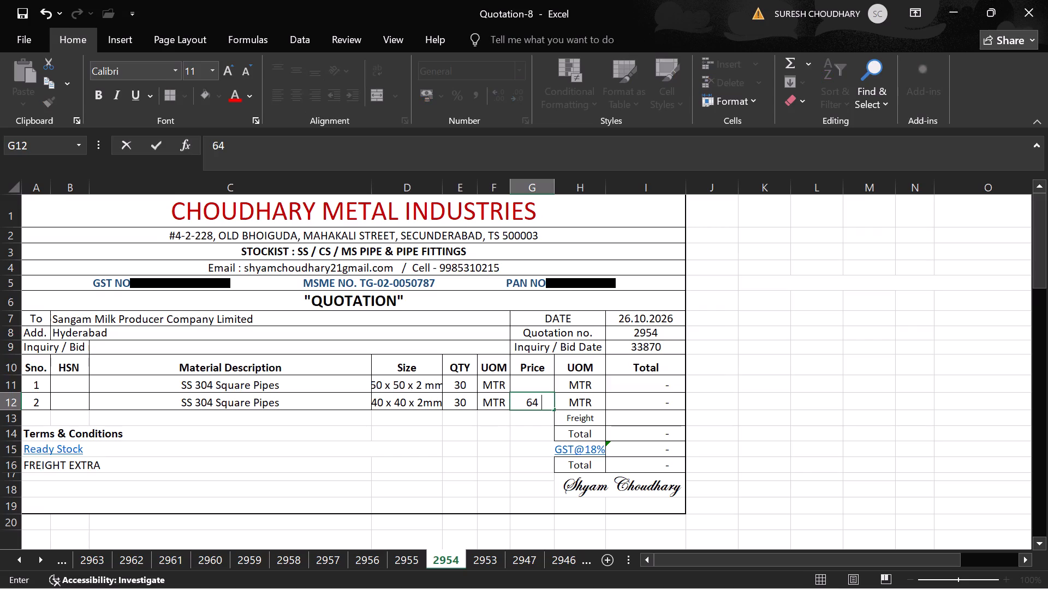
{"action": "key", "text": "Up"}
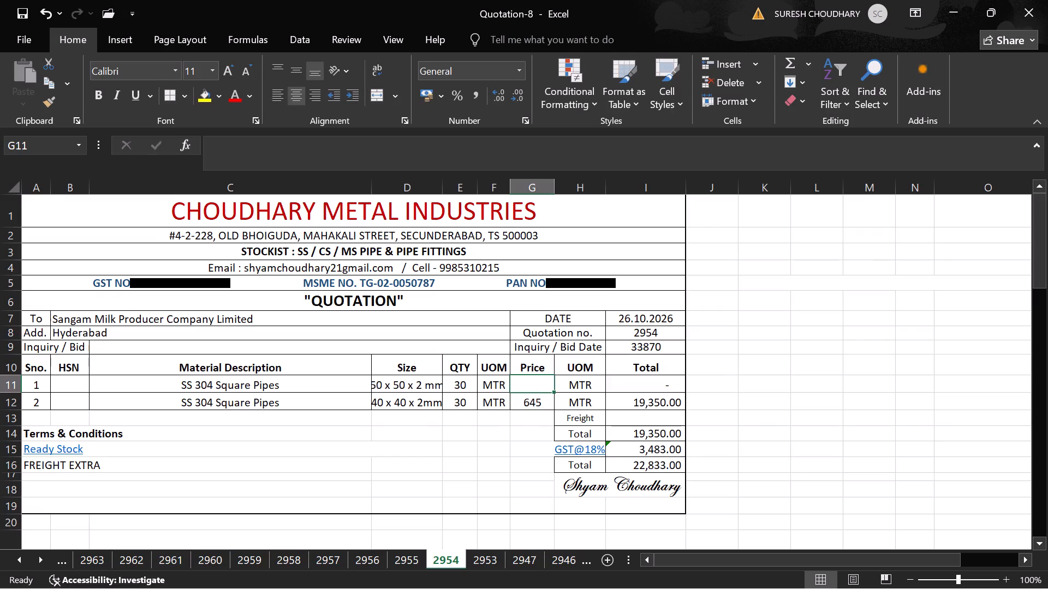
Fit the Size column's width to its contents and slightly narrow the Material Description column.
{"action": "double_click", "coordinate": [443, 184]}
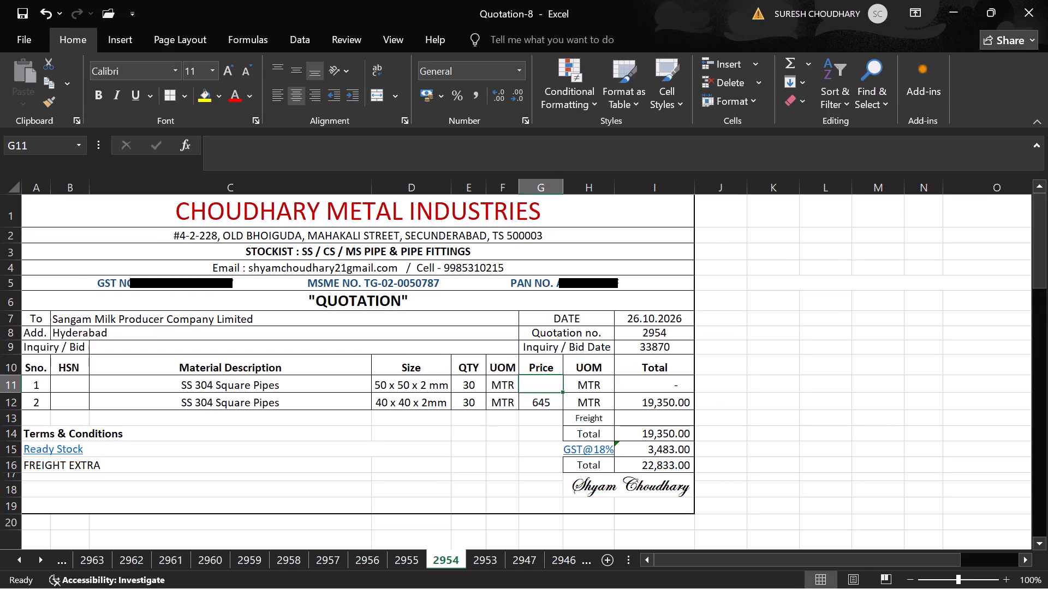
{"action": "left_click_drag", "start_coordinate": [369, 185], "coordinate": [355, 185]}
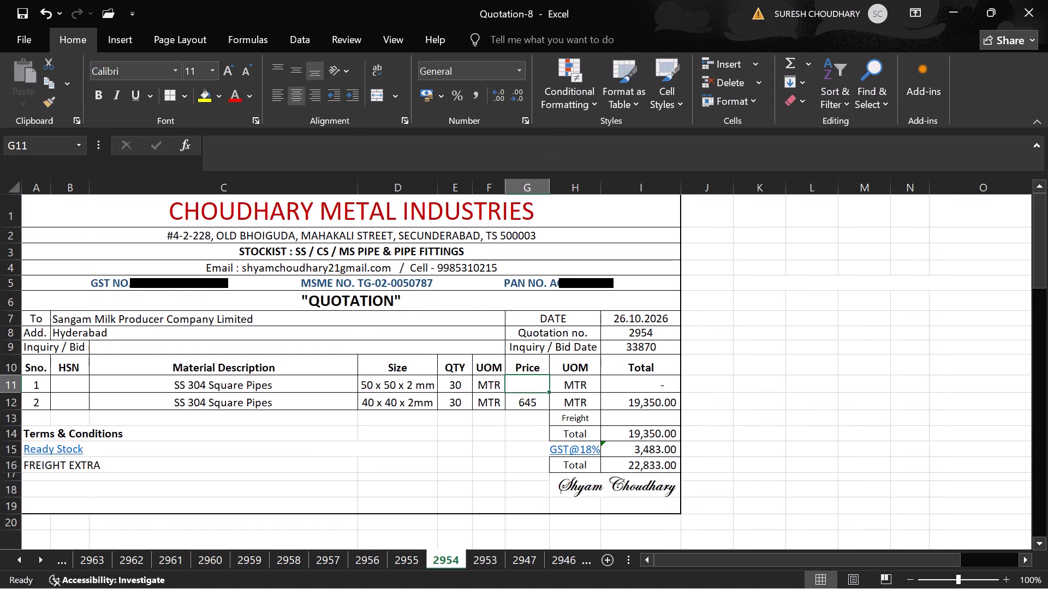
Enter HSN code 7306 for both SS 304 Square Pipes items in B11 and B12.
{"action": "left_click", "coordinate": [79, 380]}
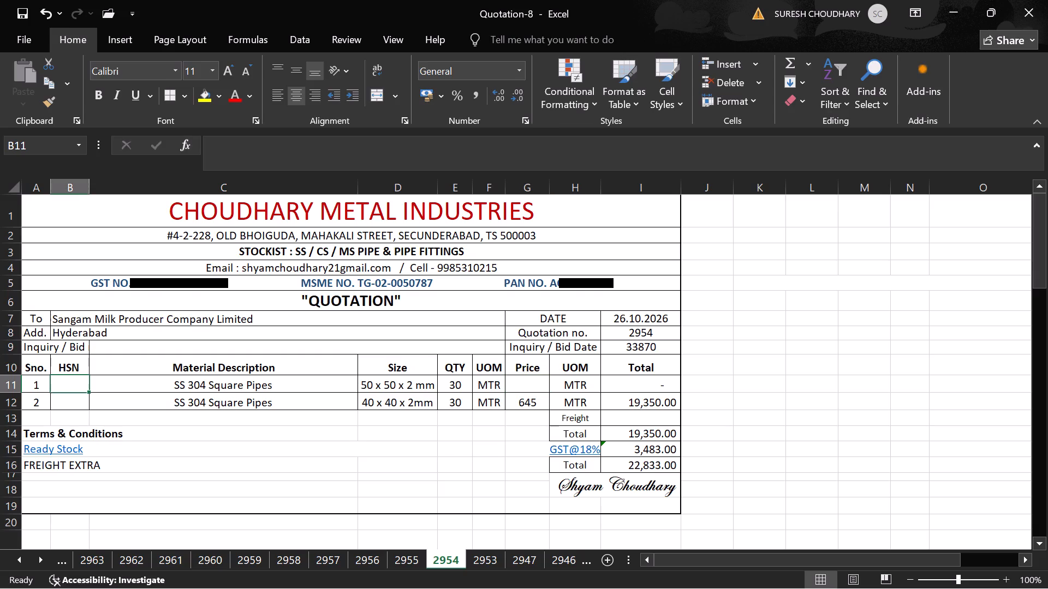
{"action": "type", "text": "730"}
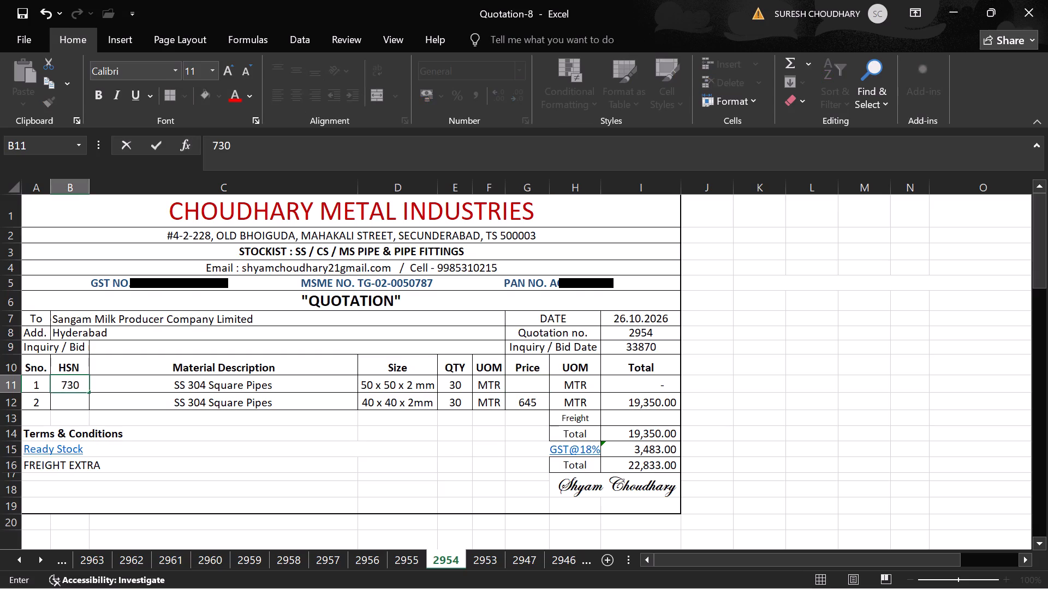
{"action": "key", "text": "6"}
{"action": "key", "text": "Return"}
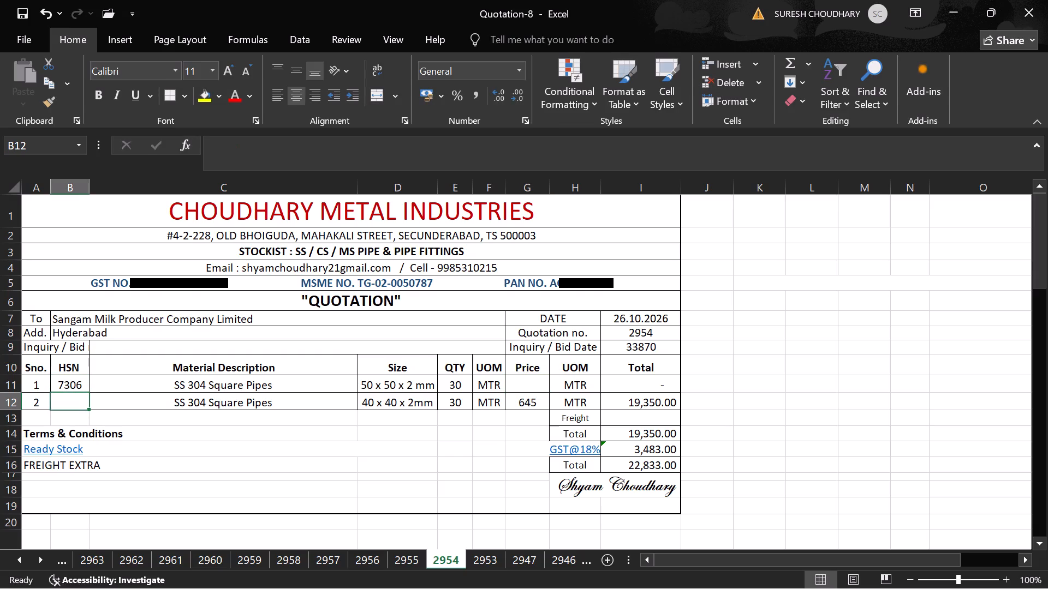
{"action": "type", "text": "7306"}
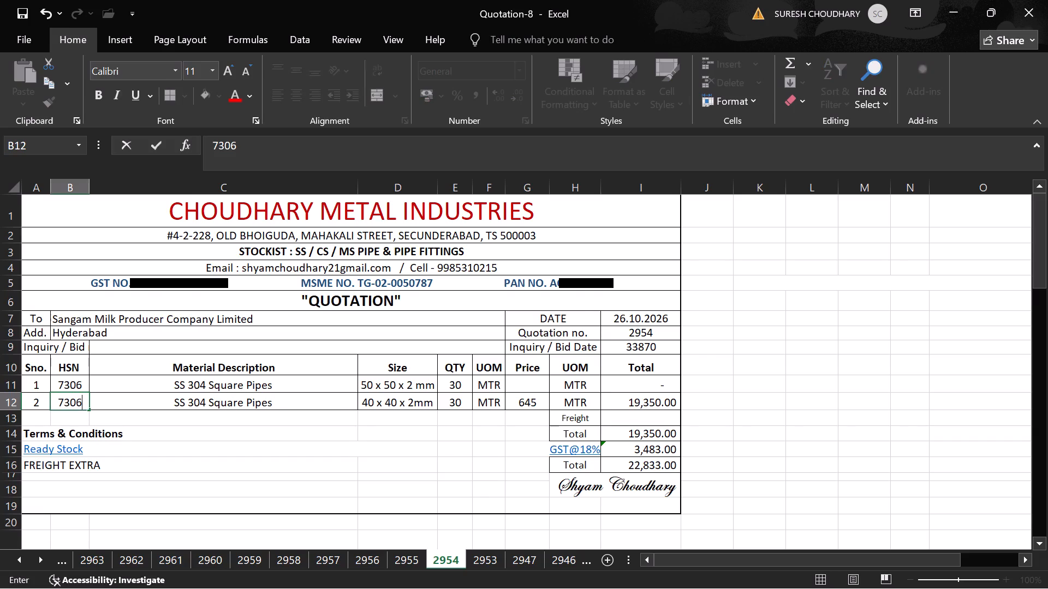
{"action": "left_click", "coordinate": [313, 452]}
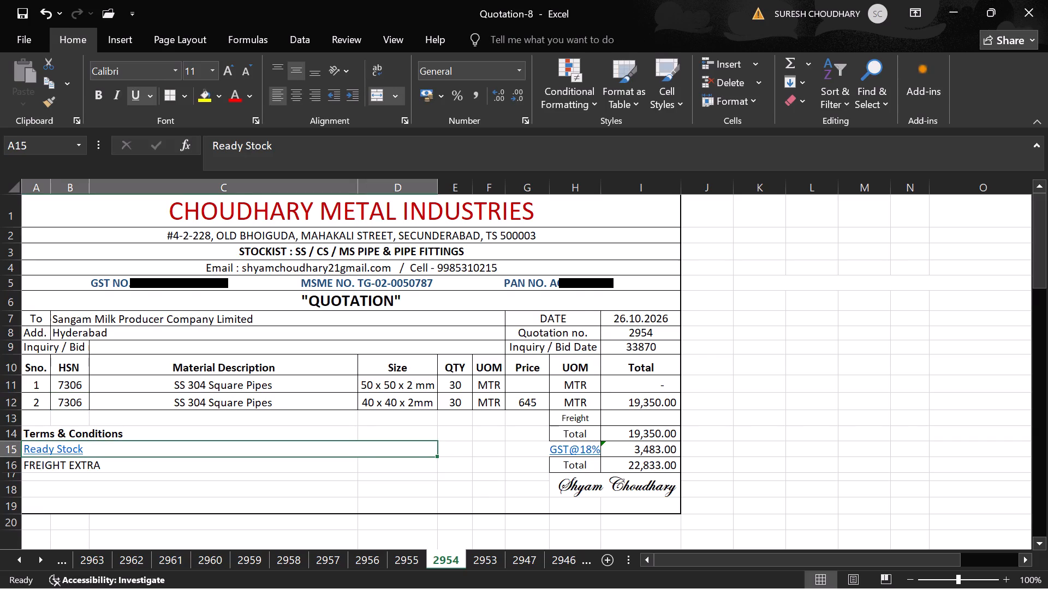
{"action": "left_click", "coordinate": [325, 467]}
Enter 33870 as the Inquiry / Bid number in C9.
{"action": "left_click", "coordinate": [525, 388]}
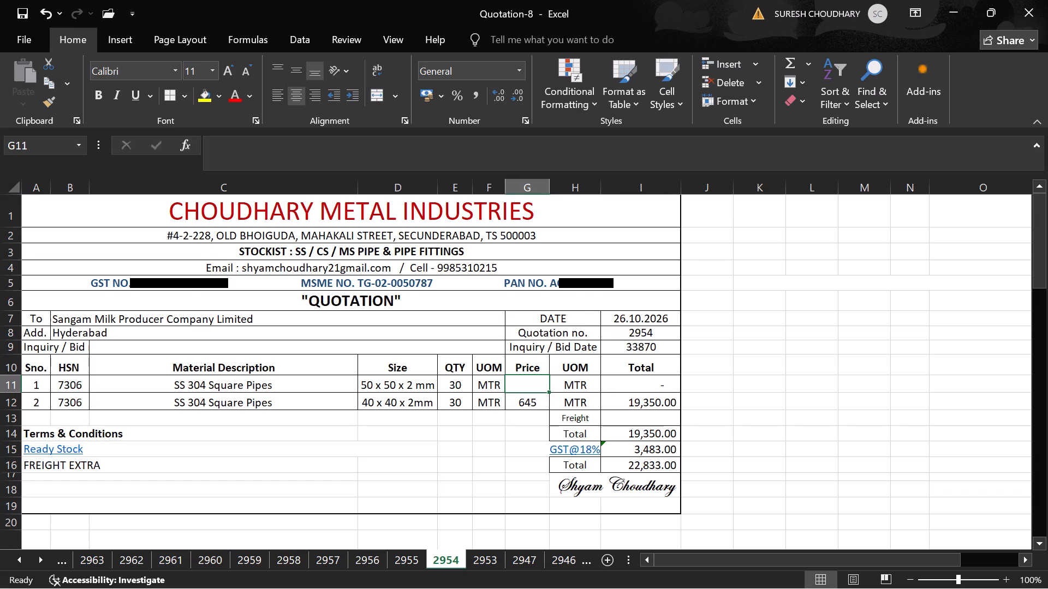
{"action": "left_click", "coordinate": [413, 350]}
{"action": "type", "text": "33870"}
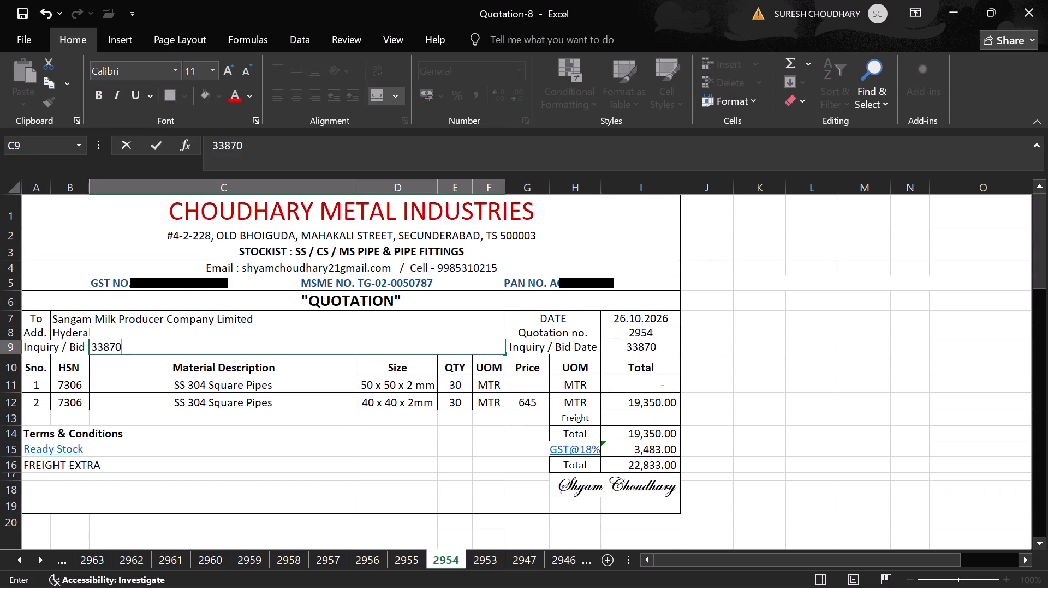
Enter a price of 792 for the 50 x 50 x 2 mm square pipes in G11.
{"action": "left_click", "coordinate": [531, 385]}
{"action": "type", "text": "792"}
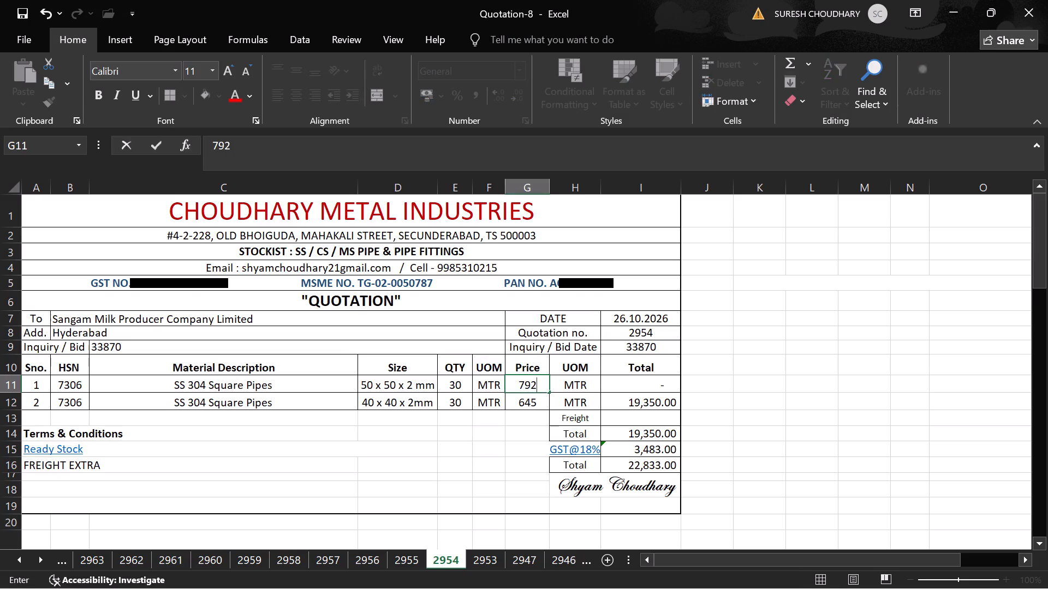
Clear the incorrect entry from the Inquiry / Bid Date cell I9.
{"action": "left_click", "coordinate": [638, 347]}
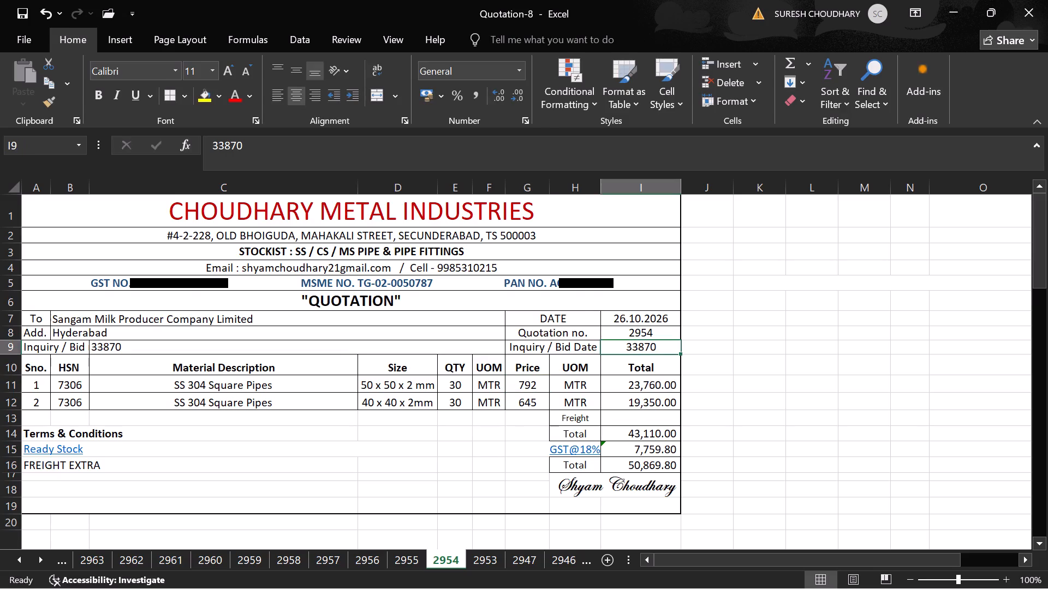
{"action": "key", "text": "BackSpace"}
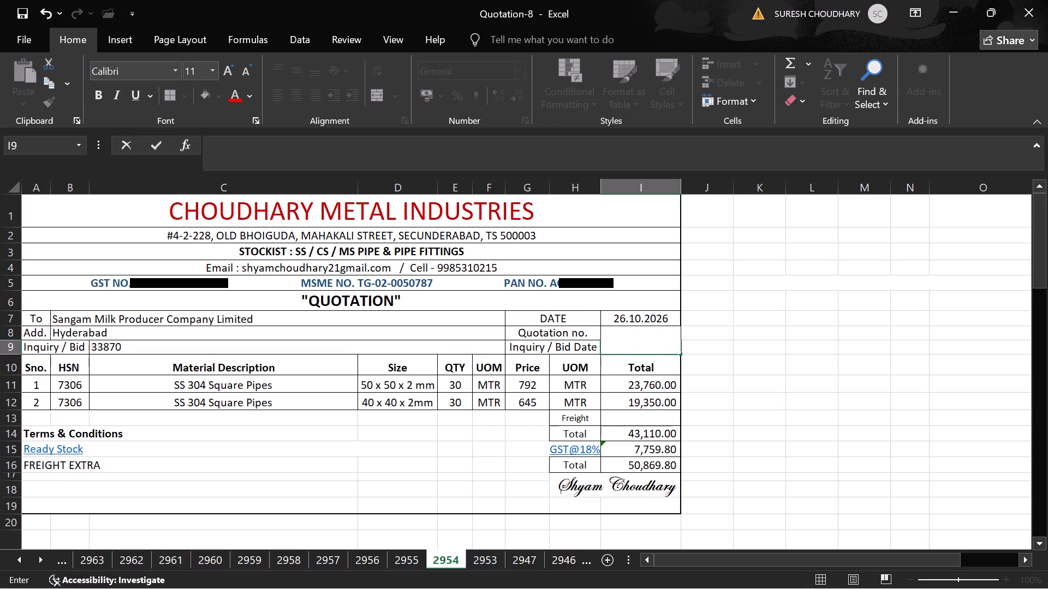
Enter 26.10.2026 as the Inquiry / Bid Date in I9 and save the workbook.
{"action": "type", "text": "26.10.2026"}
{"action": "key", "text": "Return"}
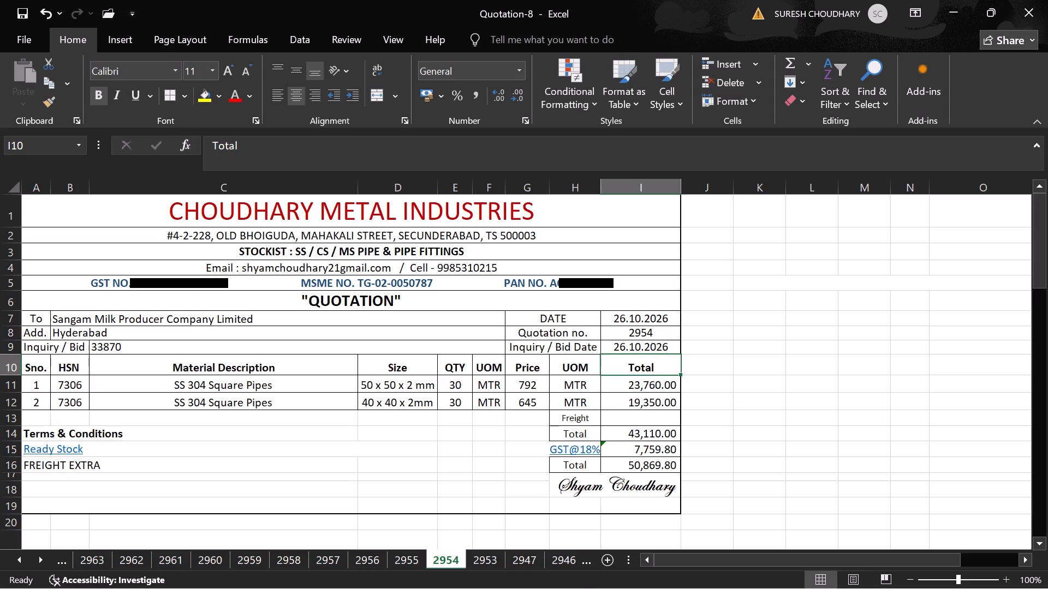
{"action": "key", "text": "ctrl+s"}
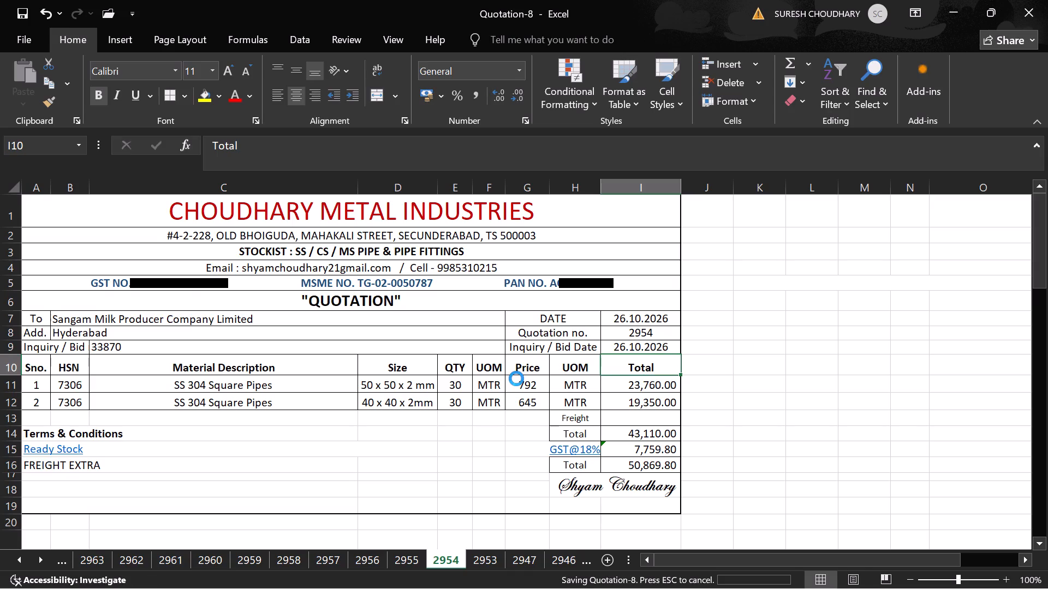
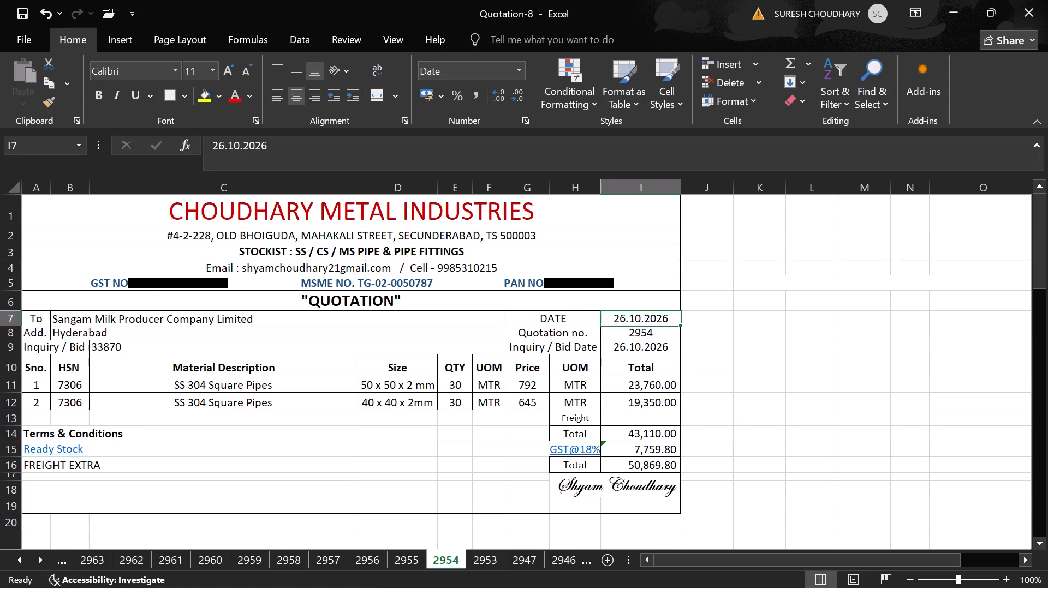
Set the date of quotation 2954 in I7 to 02.11.2026.
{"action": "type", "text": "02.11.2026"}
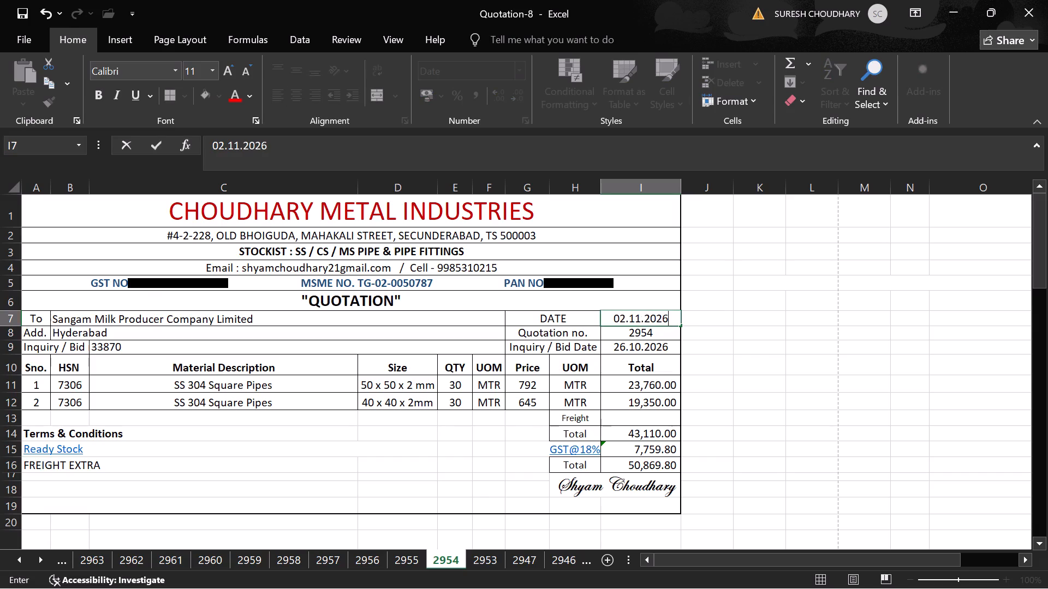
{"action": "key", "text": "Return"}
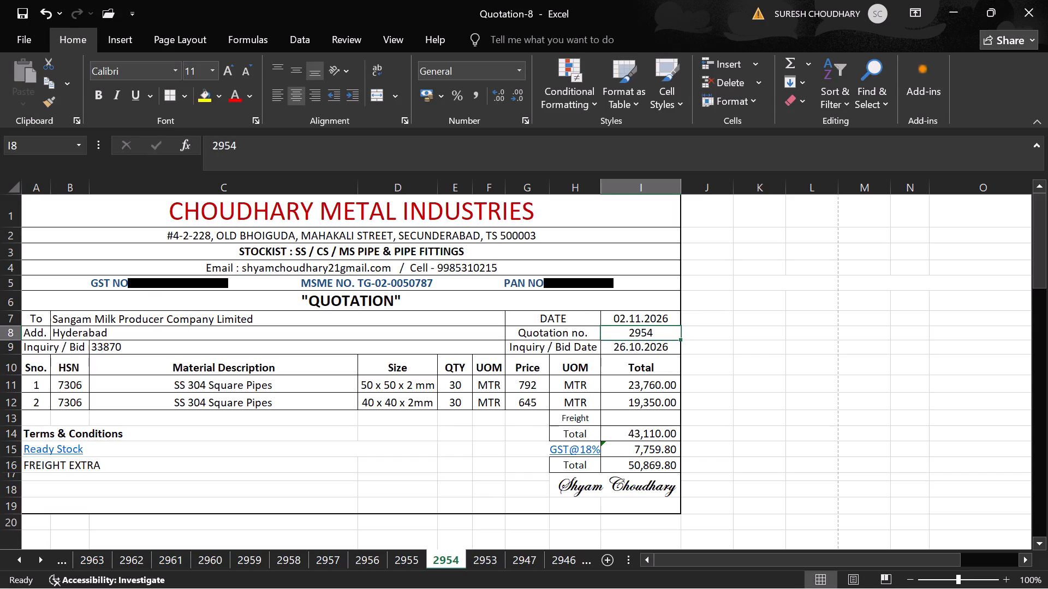
Set the date of quotation 2953 in I7 to 02.11.2026.
{"action": "left_click", "coordinate": [485, 558]}
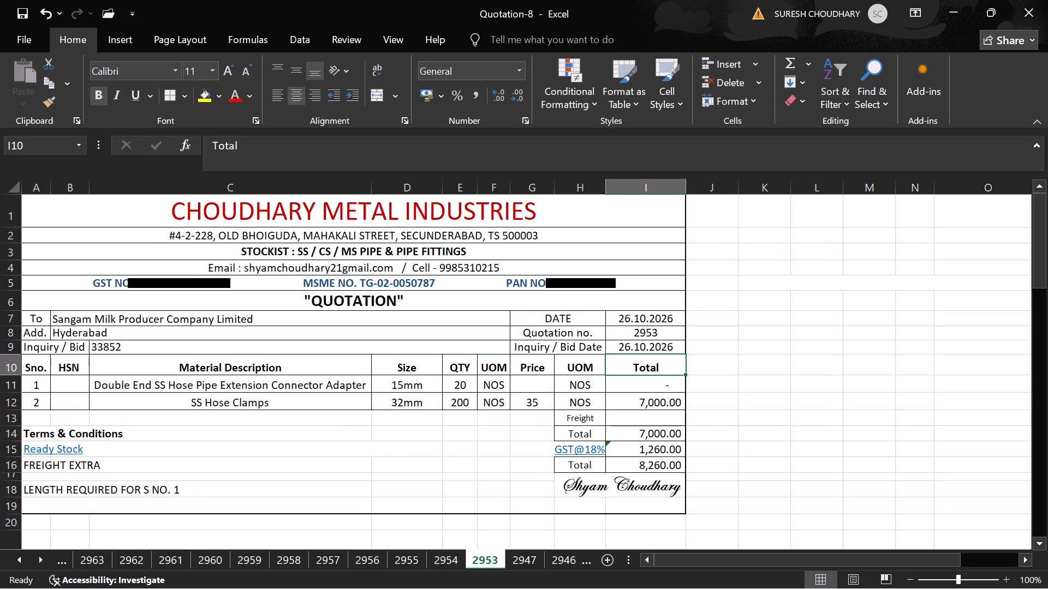
{"action": "left_click", "coordinate": [632, 317]}
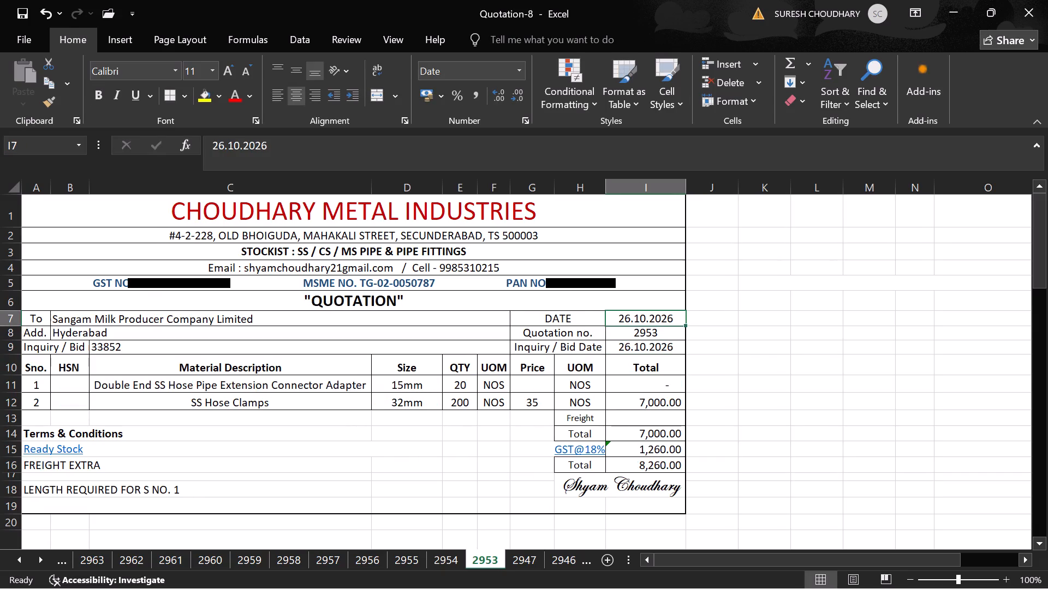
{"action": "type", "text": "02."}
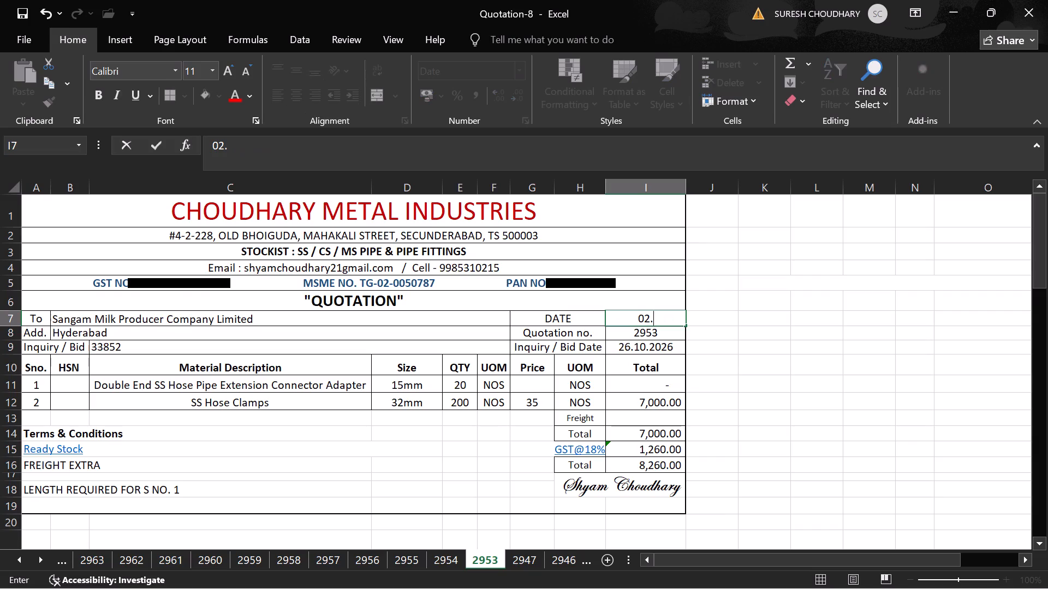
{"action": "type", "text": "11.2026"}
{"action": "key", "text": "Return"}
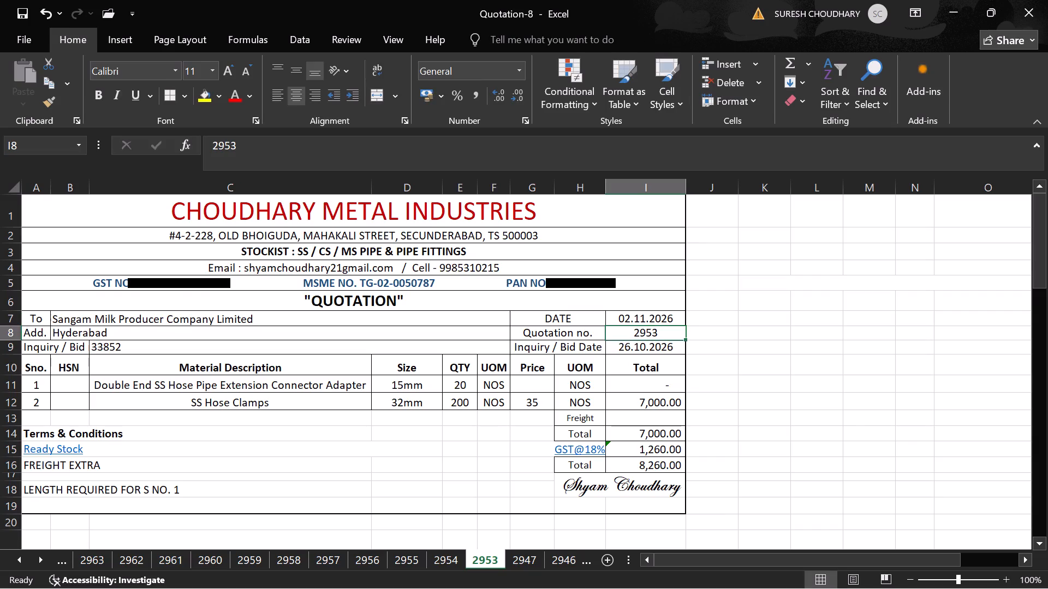
Save the Quotation-8 workbook.
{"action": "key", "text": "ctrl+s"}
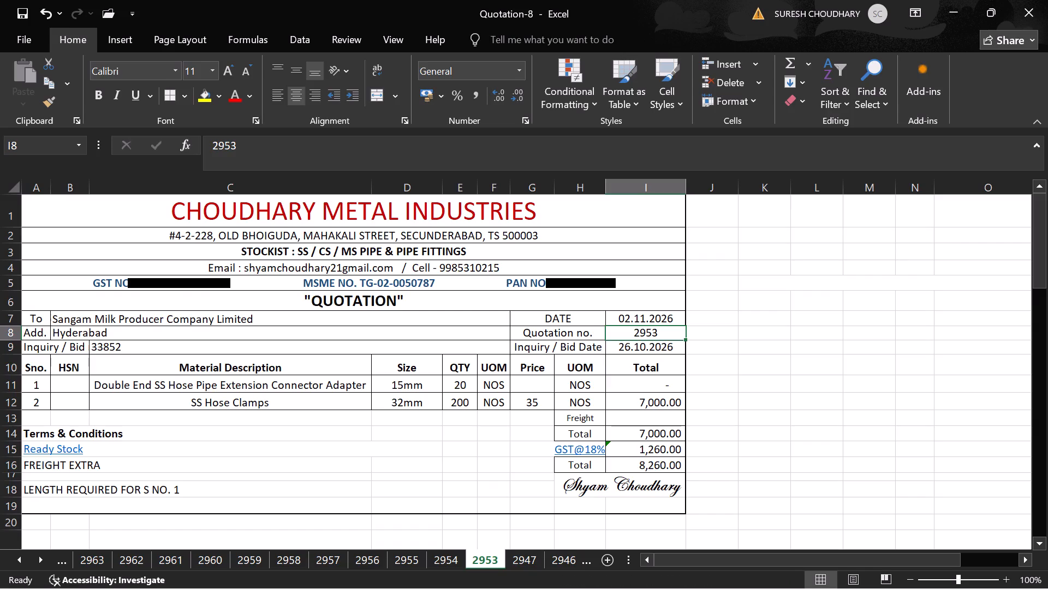
Print the 2954 quotation sheet to a PDF named Q-2954 in the Downloads folder.
{"action": "left_click", "coordinate": [442, 558]}
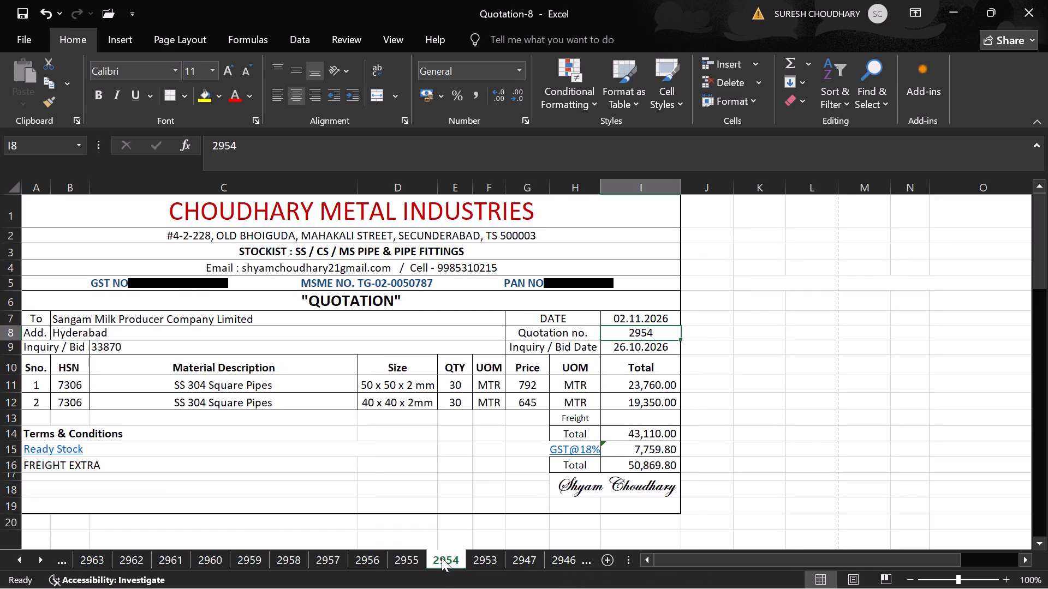
{"action": "left_click", "coordinate": [402, 557]}
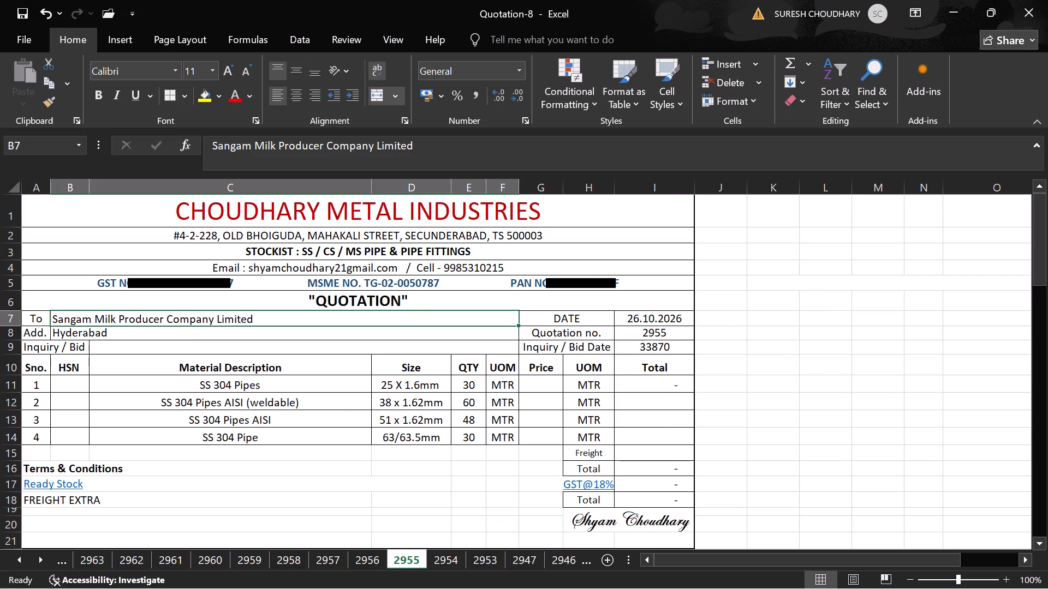
{"action": "left_click", "coordinate": [535, 387]}
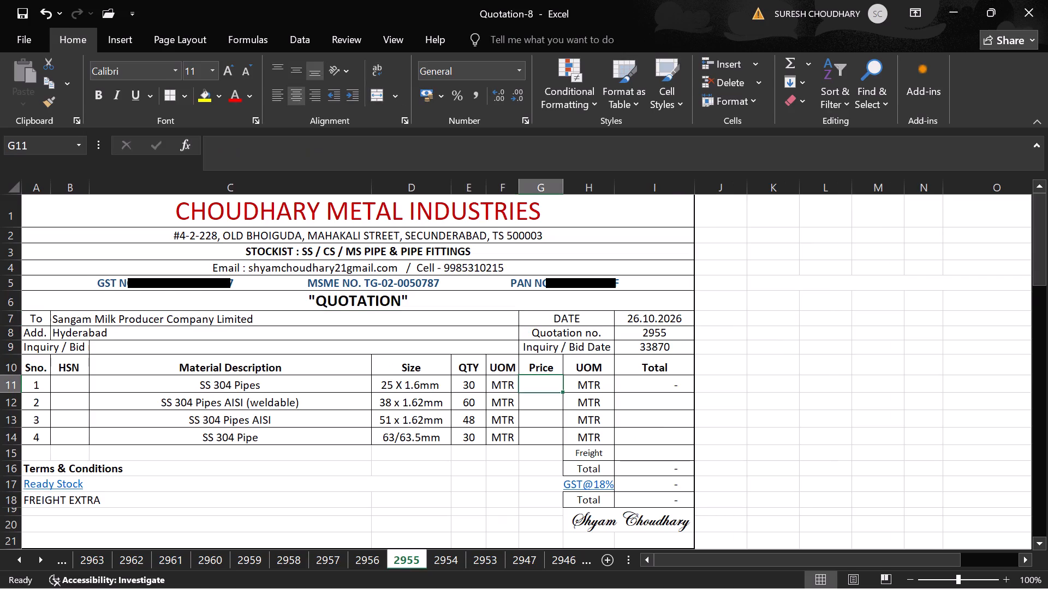
{"action": "left_click", "coordinate": [445, 560]}
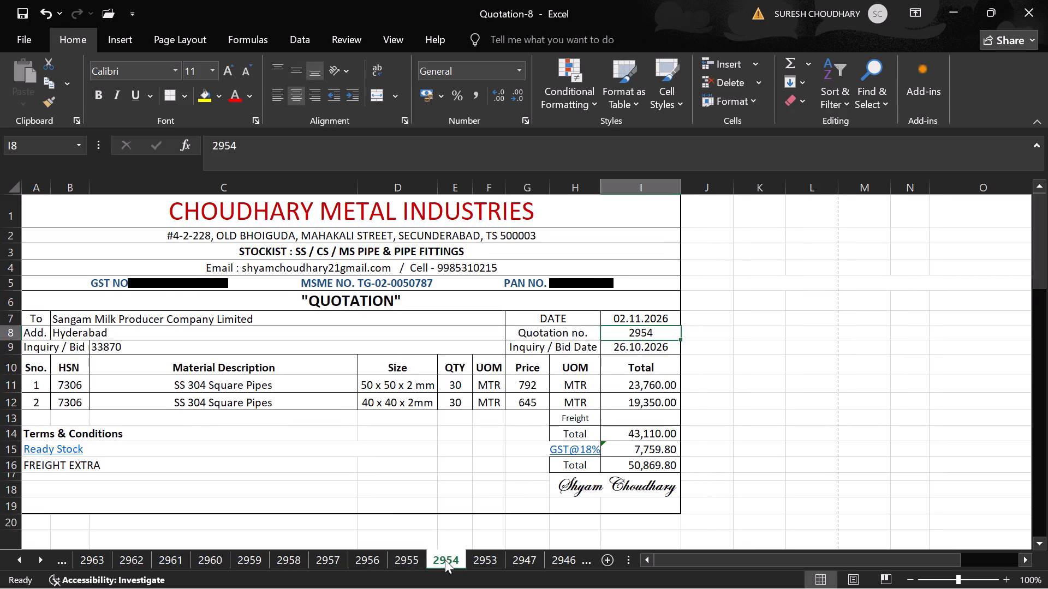
{"action": "key", "text": "ctrl+p"}
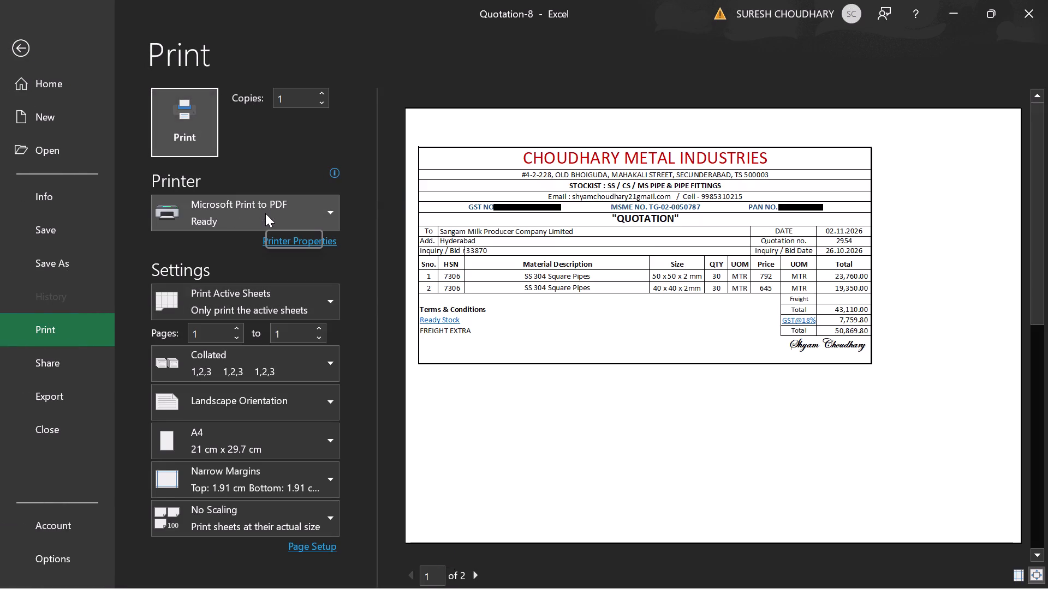
{"action": "left_click", "coordinate": [195, 113]}
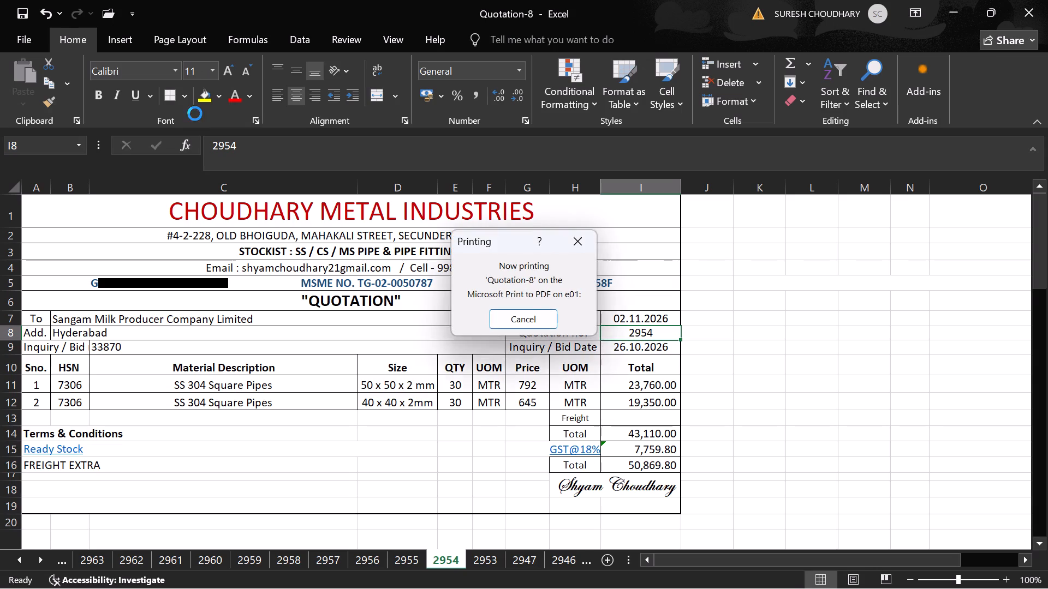
{"action": "key", "text": "q"}
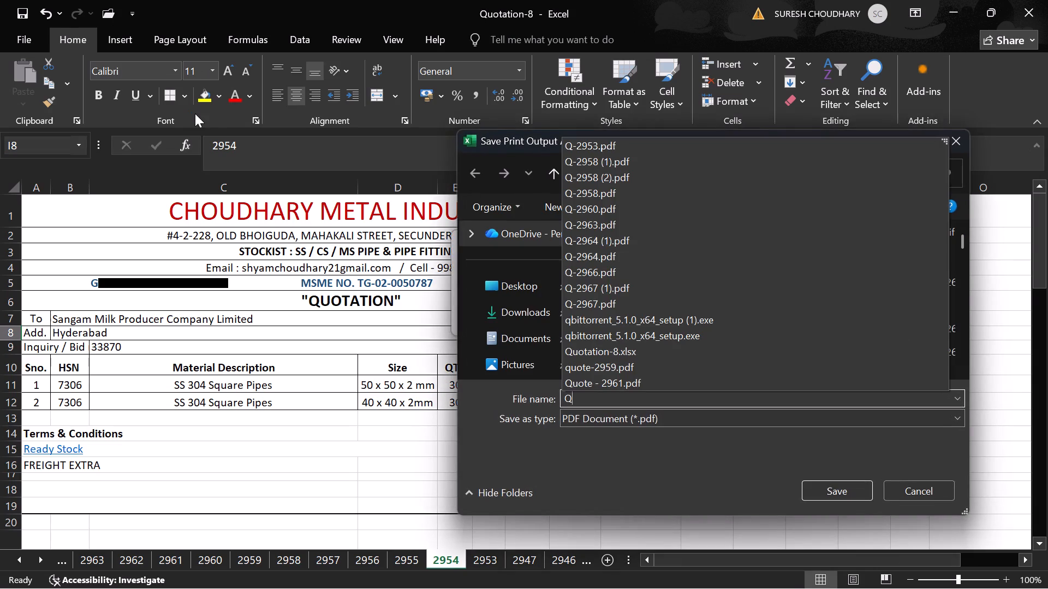
{"action": "key", "text": "minus"}
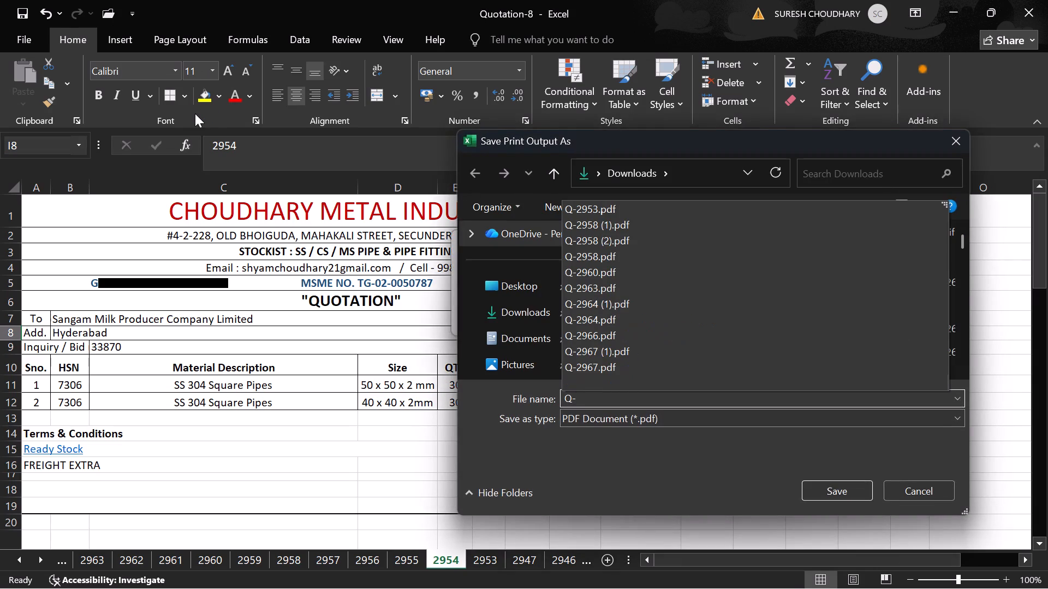
{"action": "type", "text": "2954"}
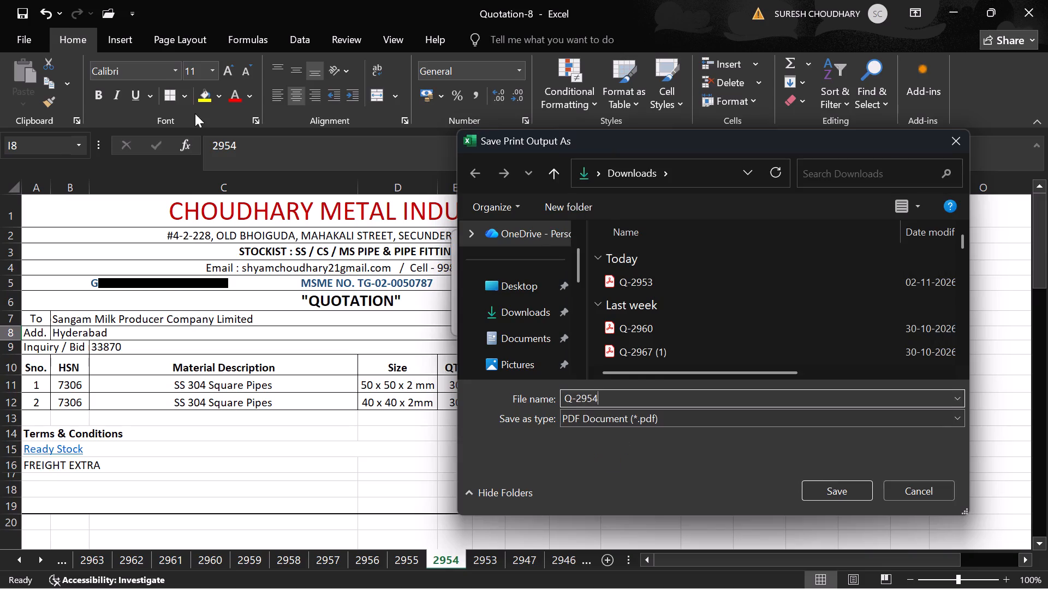
{"action": "key", "text": "Return"}
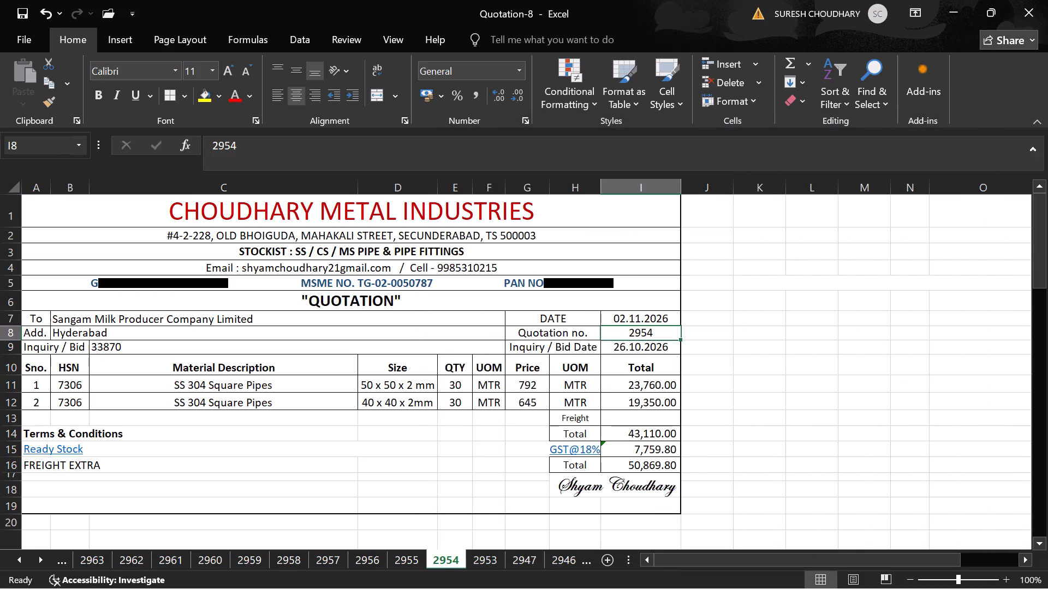
On sheet 2955, enter prices of 415 for the 25 X 1.6mm pipes in G11 and 620 for the 38 x 1.62mm pipes in G12.
{"action": "left_click", "coordinate": [409, 564]}
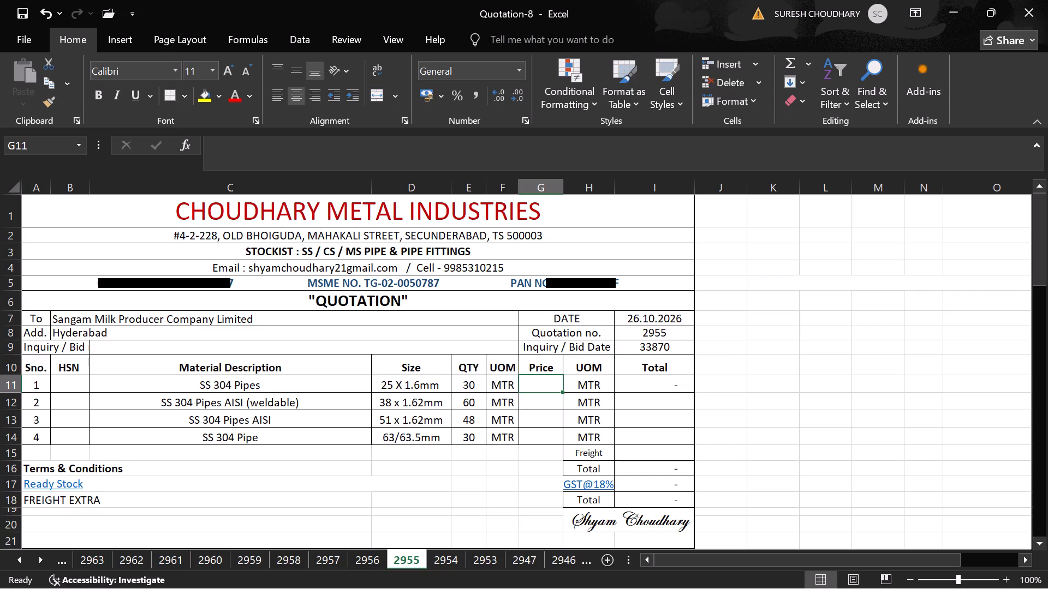
{"action": "type", "text": "415"}
{"action": "key", "text": "Return"}
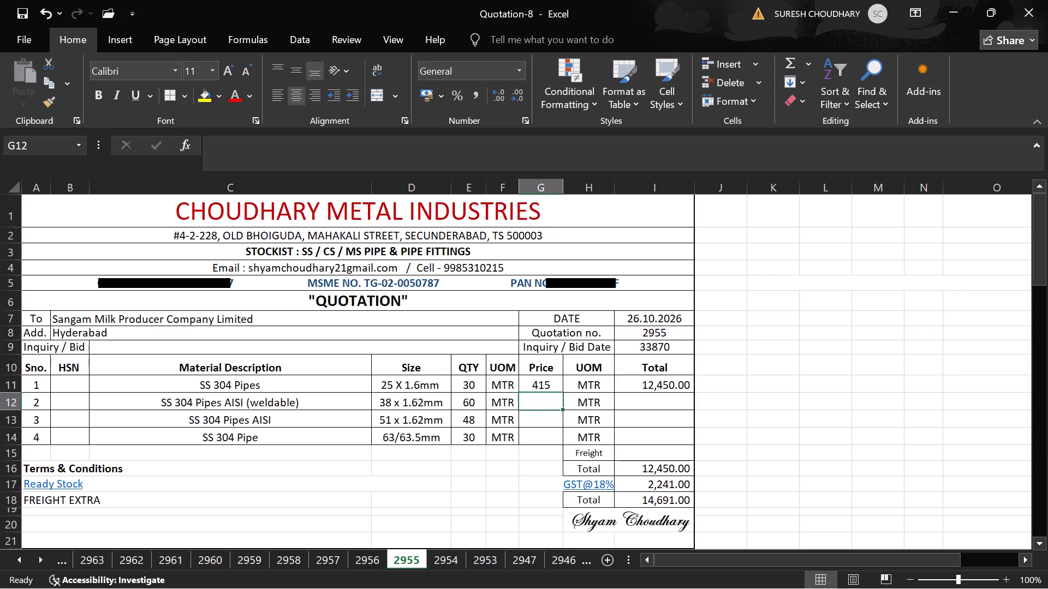
{"action": "type", "text": "620"}
{"action": "key", "text": "Return"}
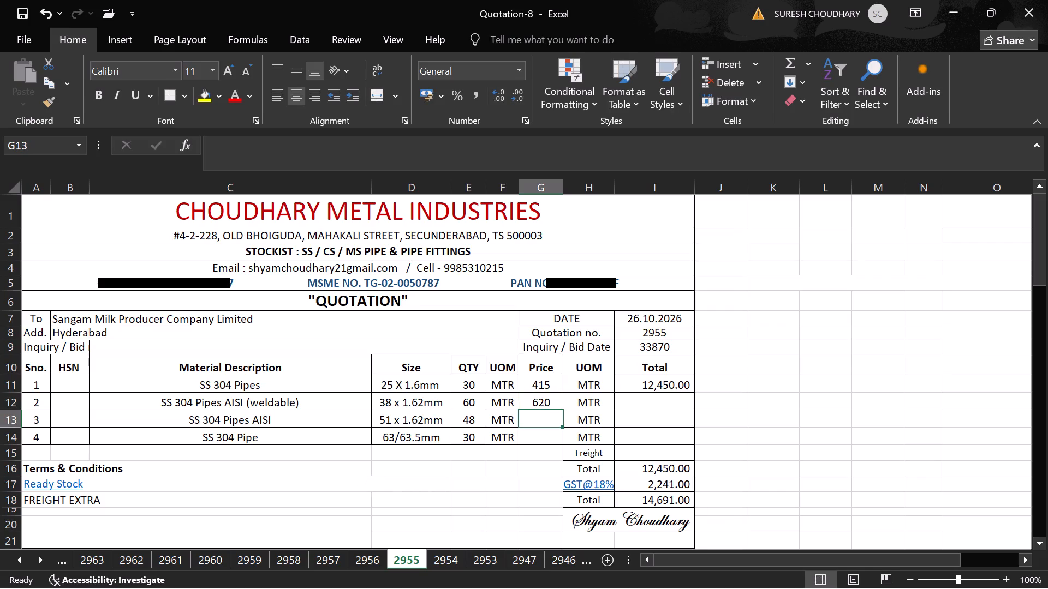
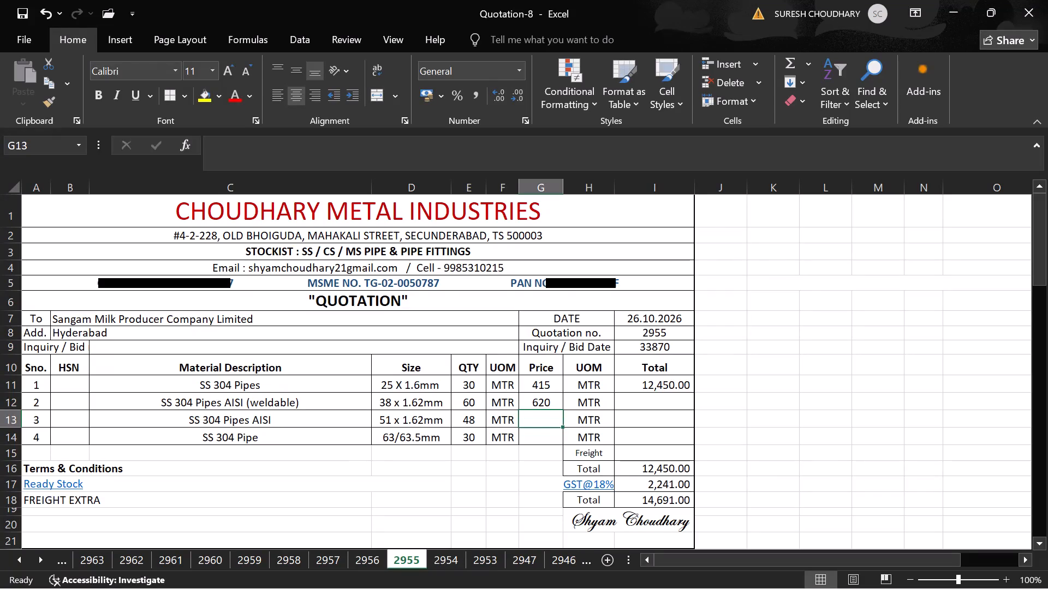
Change the price of the 38 x 1.62mm pipes in G12 to 600.
{"action": "left_click", "coordinate": [544, 396]}
{"action": "type", "text": "600"}
{"action": "key", "text": "Return"}
Fill the line total formula from I11 down through I14.
{"action": "left_click", "coordinate": [665, 392]}
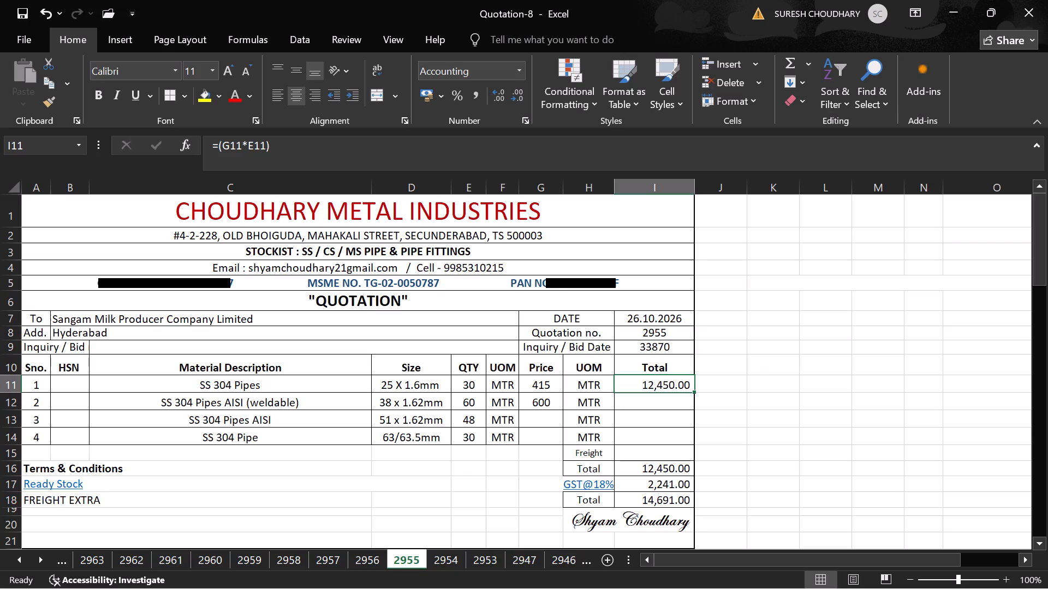
{"action": "left_click_drag", "start_coordinate": [693, 391], "coordinate": [692, 403]}
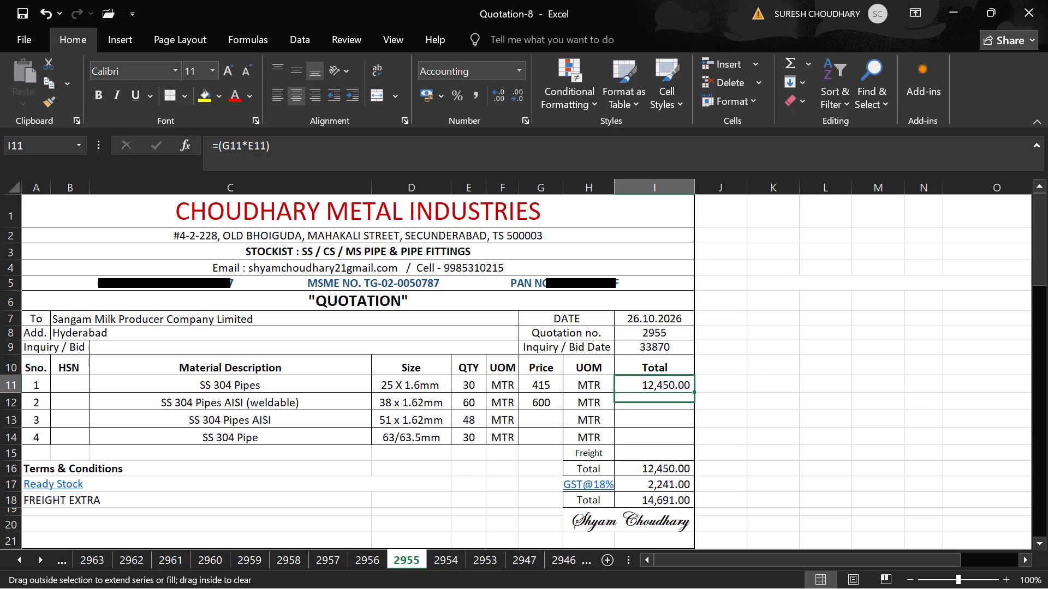
{"action": "left_click_drag", "start_coordinate": [692, 403], "coordinate": [693, 452]}
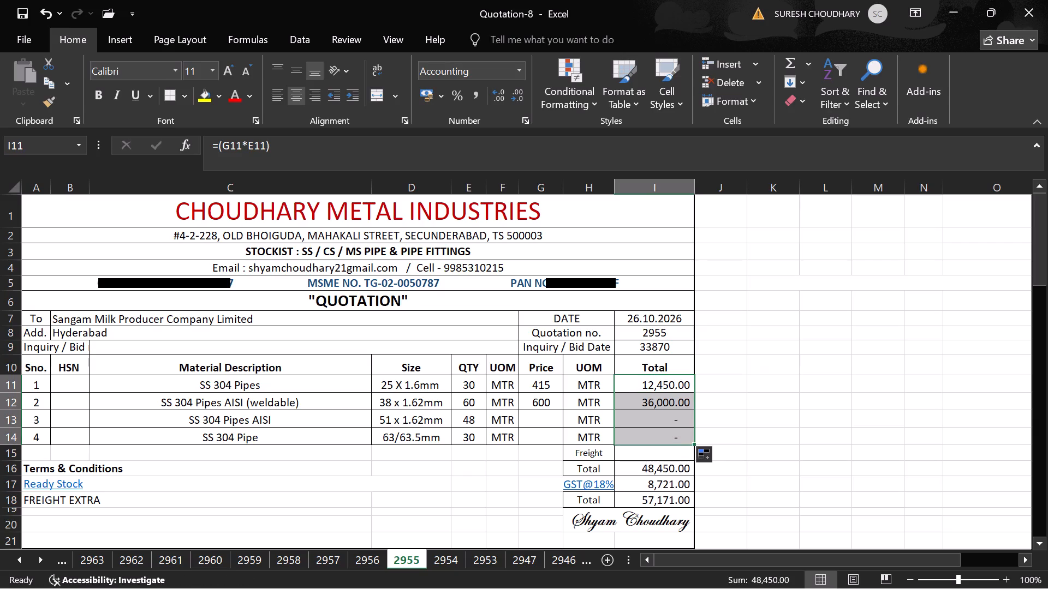
Enter prices of 800 for the 51 x 1.62mm pipes in G13 and 1000 for the 63/63.5mm pipe in G14.
{"action": "left_click", "coordinate": [539, 418]}
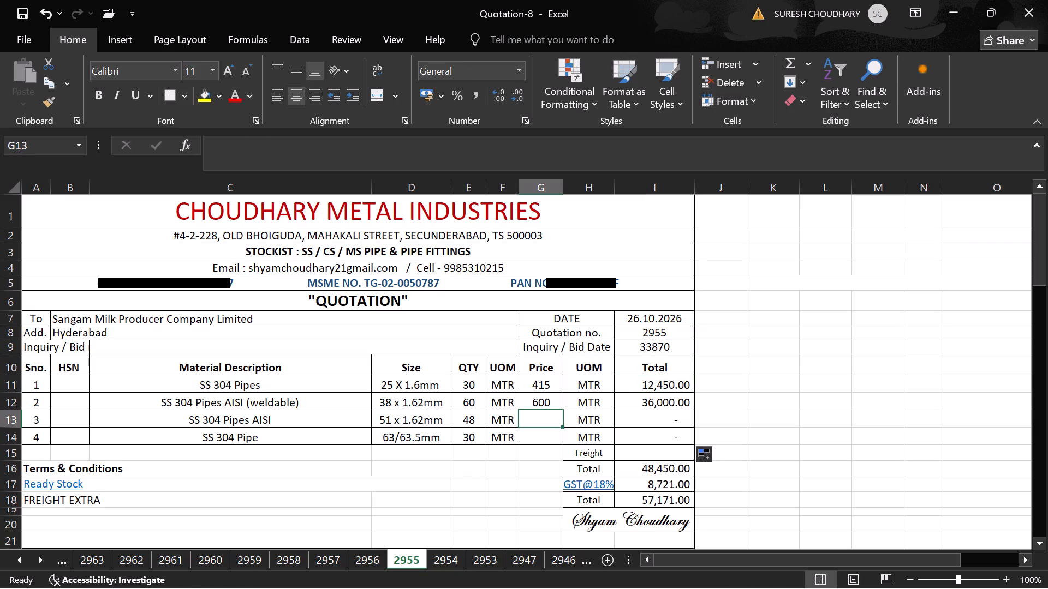
{"action": "key", "text": "8"}
{"action": "type", "text": "00"}
{"action": "key", "text": "Return"}
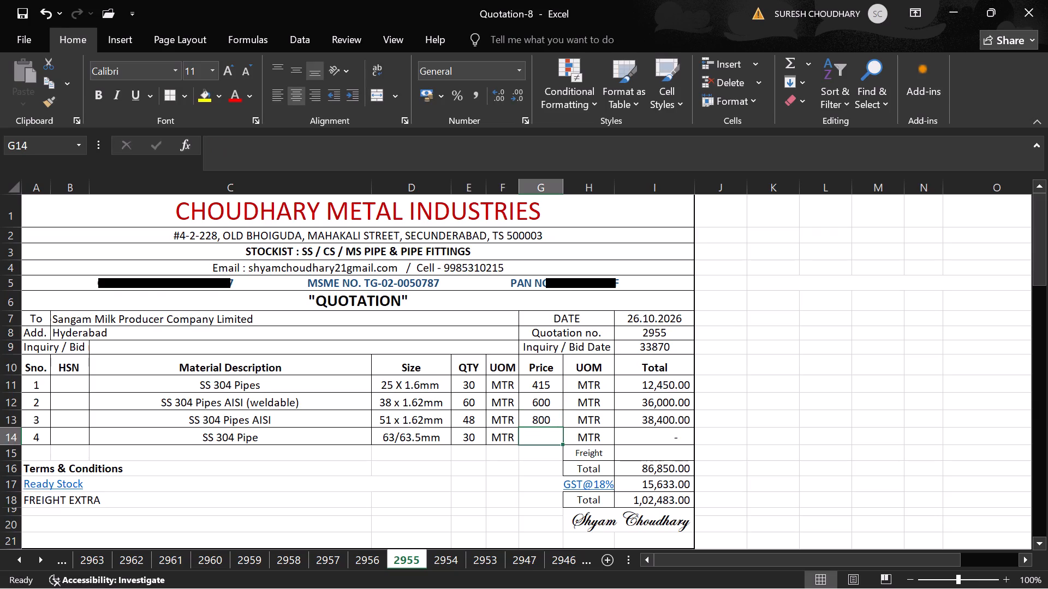
{"action": "type", "text": "1000"}
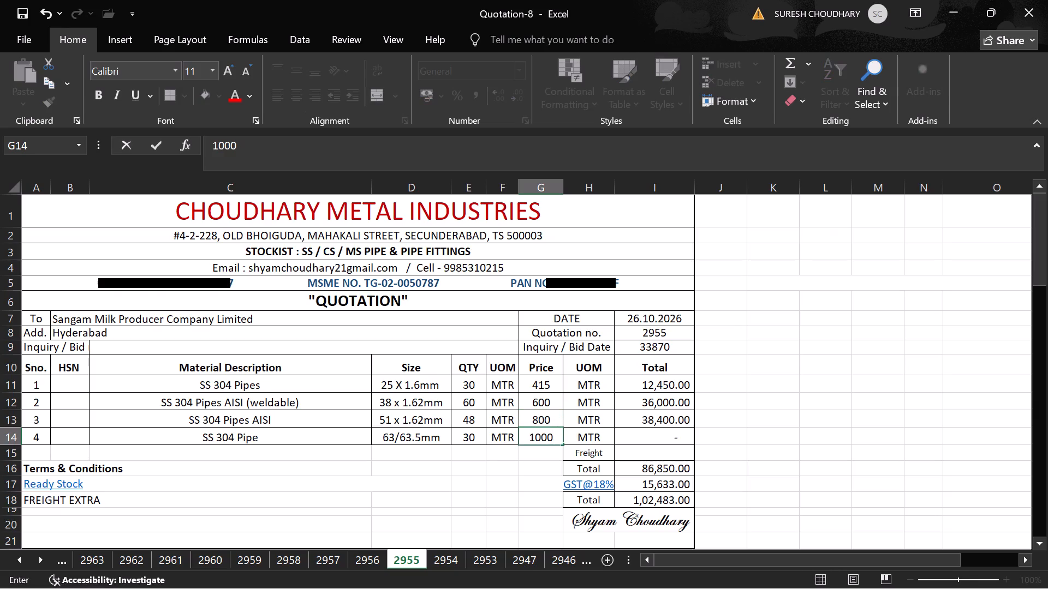
{"action": "key", "text": "Return"}
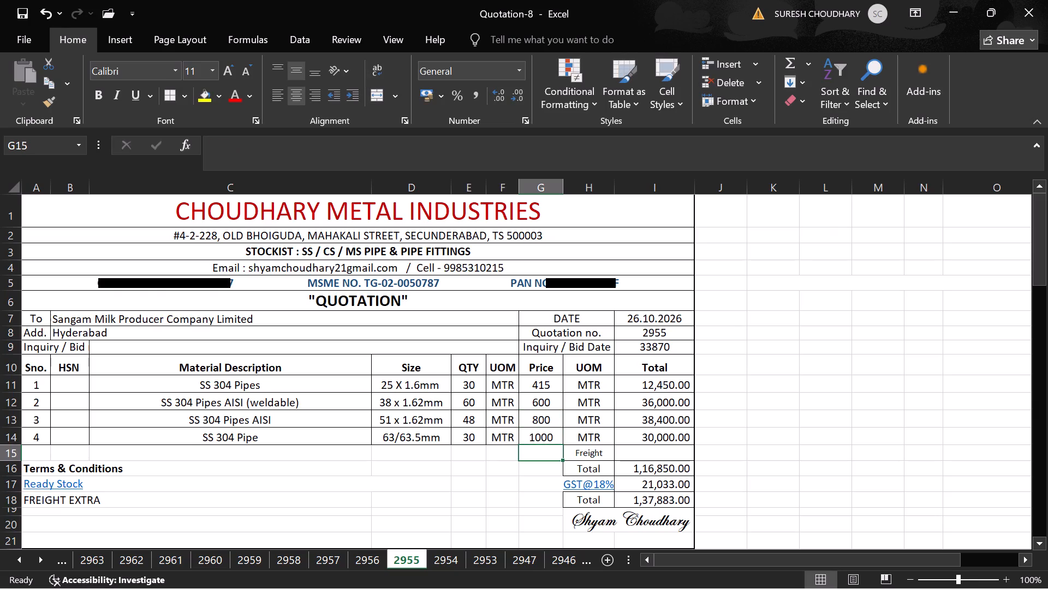
Change the price of the 25 X 1.6mm pipes in G11 to 400.
{"action": "left_click", "coordinate": [543, 383]}
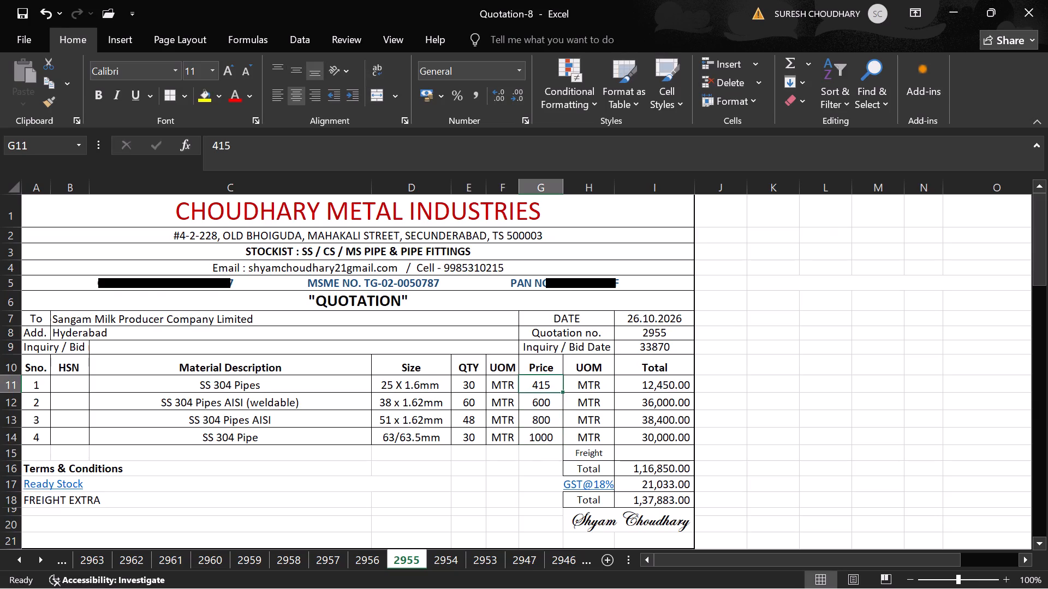
{"action": "type", "text": "400"}
{"action": "key", "text": "Return"}
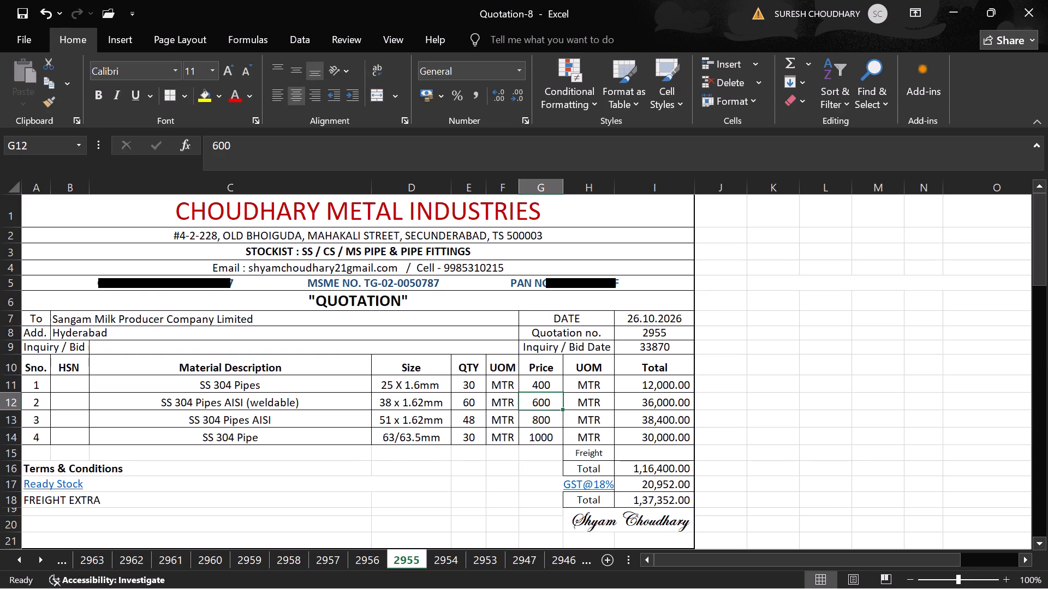
Enter HSN code 7306 for the first item in B11 and copy it to B12:B14.
{"action": "left_click", "coordinate": [69, 386]}
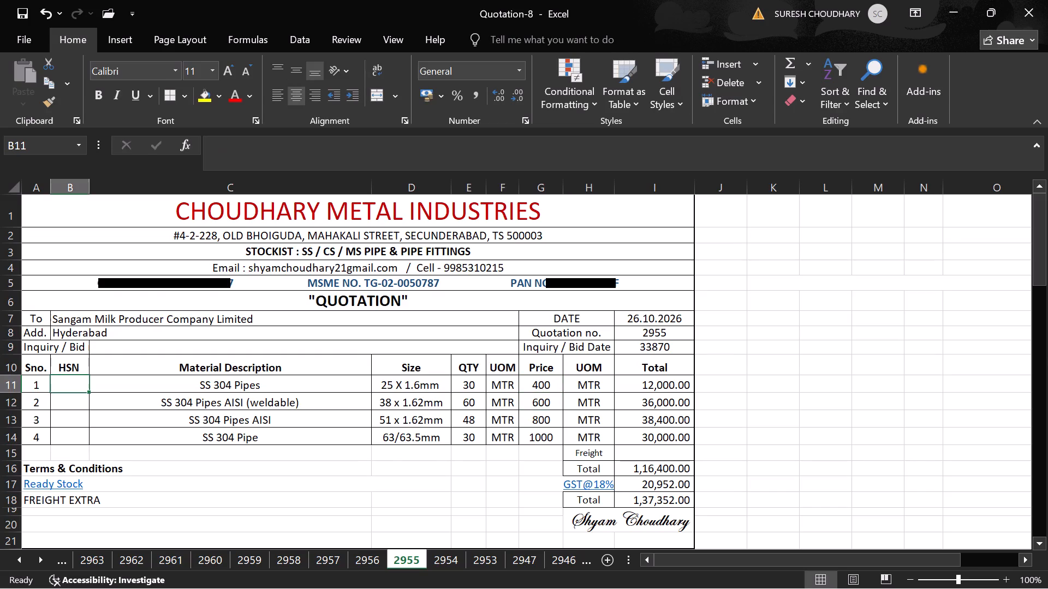
{"action": "type", "text": "73"}
{"action": "key", "text": "0"}
{"action": "key", "text": "6"}
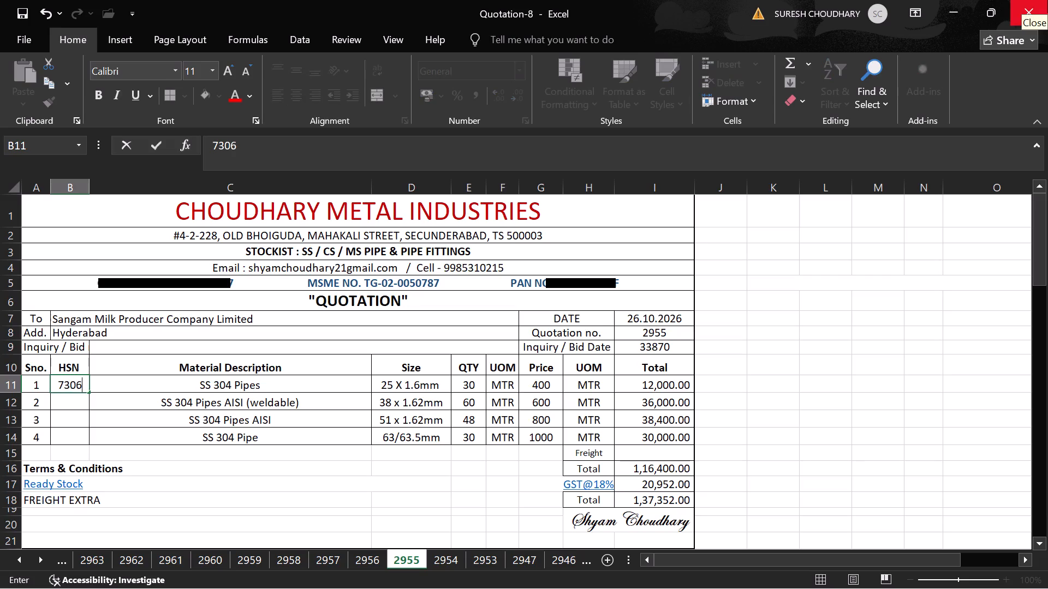
{"action": "key", "text": "Down"}
{"action": "key", "text": "Up"}
{"action": "key", "text": "ctrl+c"}
{"action": "key", "text": "Down"}
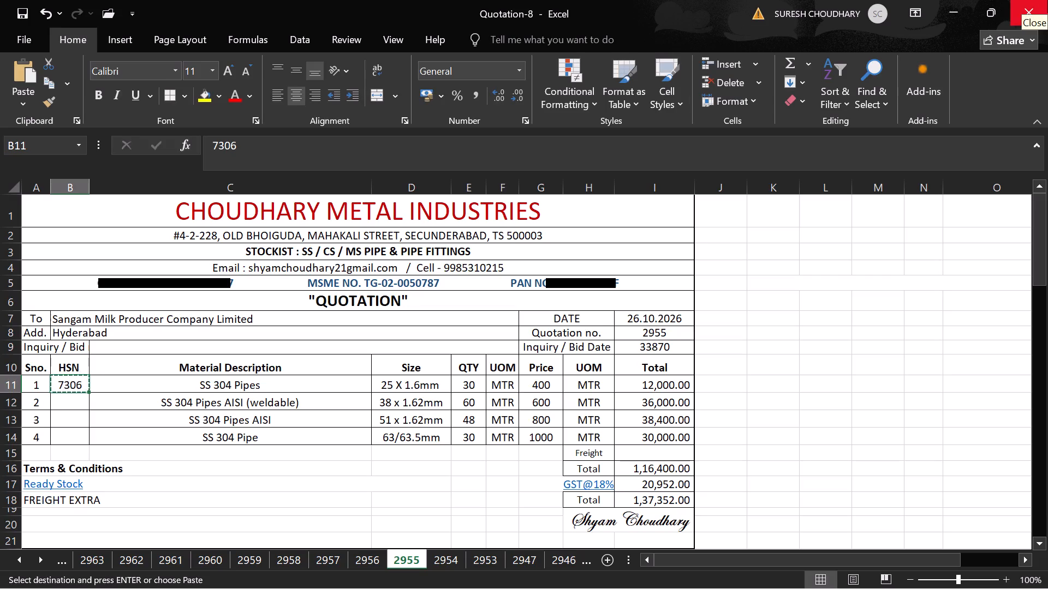
{"action": "key", "text": "shift+Down"}
{"action": "key", "text": "shift+Down"}
{"action": "key", "text": "ctrl+v"}
Replace the first item's material description in C11 with "SS 304L EP PIPE 1.65mm".
{"action": "key", "text": "Right"}
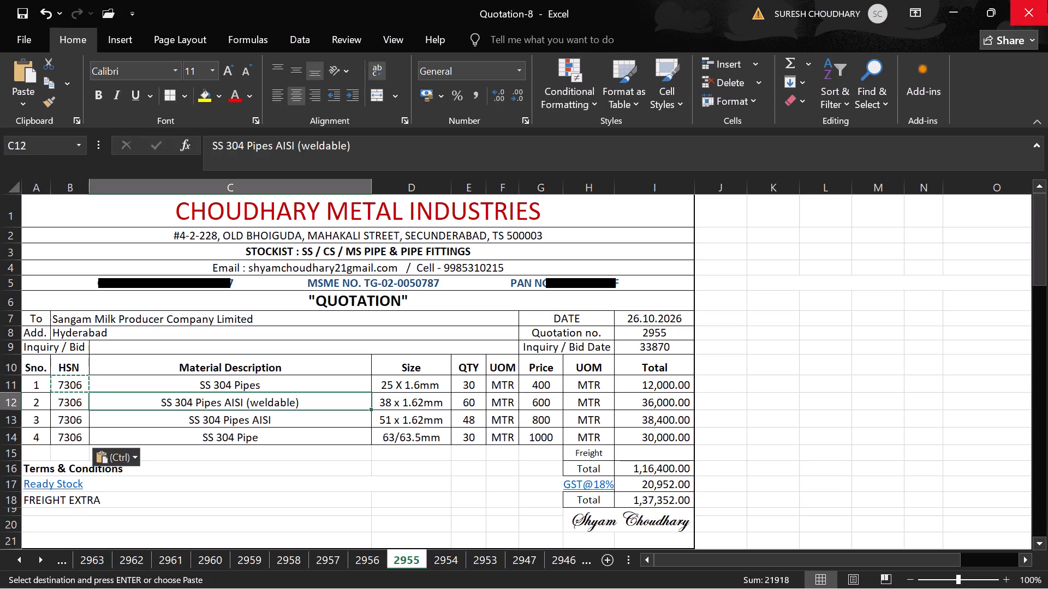
{"action": "key", "text": "Right"}
{"action": "key", "text": "Up"}
{"action": "key", "text": "Left"}
{"action": "key", "text": "Left"}
{"action": "key", "text": "Right"}
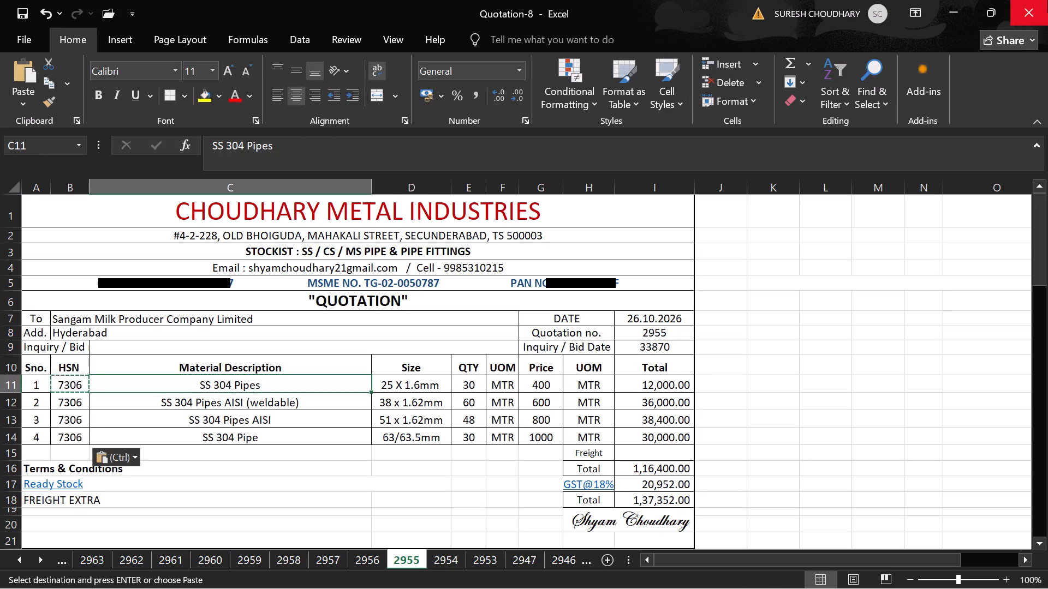
{"action": "type", "text": "SS 63"}
{"action": "key", "text": "BackSpace"}
{"action": "key", "text": "BackSpace"}
{"action": "type", "text": "304L EP PIPE 1.65mmm"}
{"action": "key", "text": "BackSpace"}
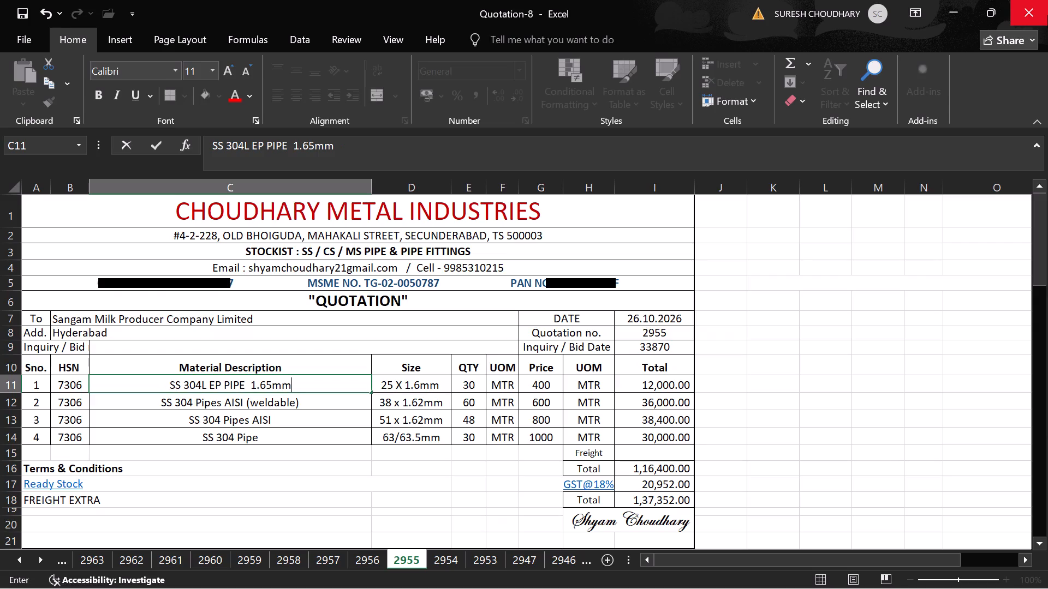
{"action": "key", "text": "Return"}
Copy the first item's material description from C11 to the other three items in C12:C14.
{"action": "key", "text": "Down"}
{"action": "key", "text": "Up"}
{"action": "key", "text": "Up"}
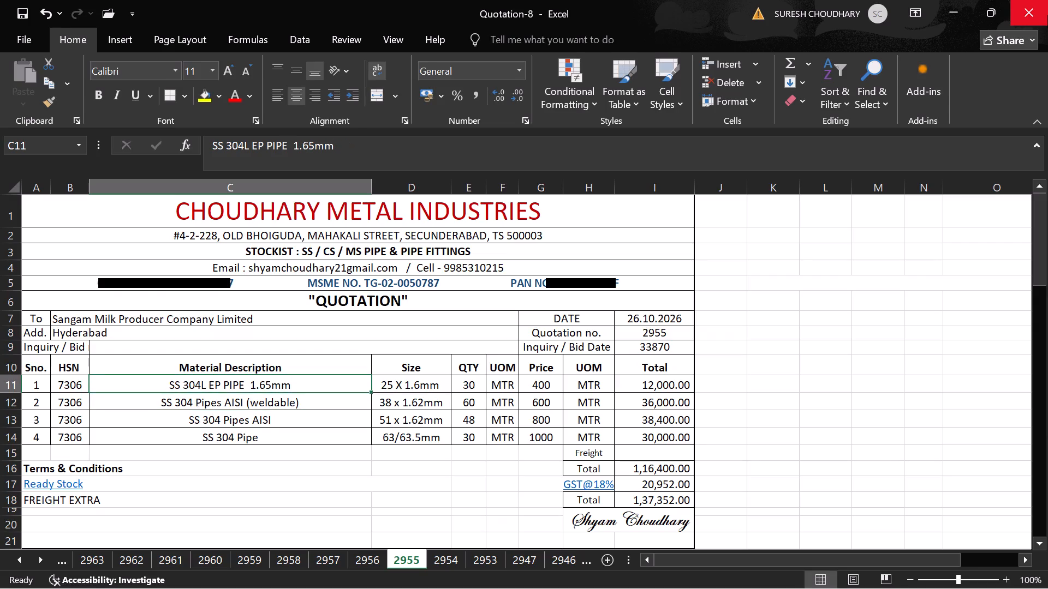
{"action": "key", "text": "ctrl+c"}
{"action": "key", "text": "Down"}
{"action": "key", "text": "shift+Down"}
{"action": "key", "text": "shift+Down"}
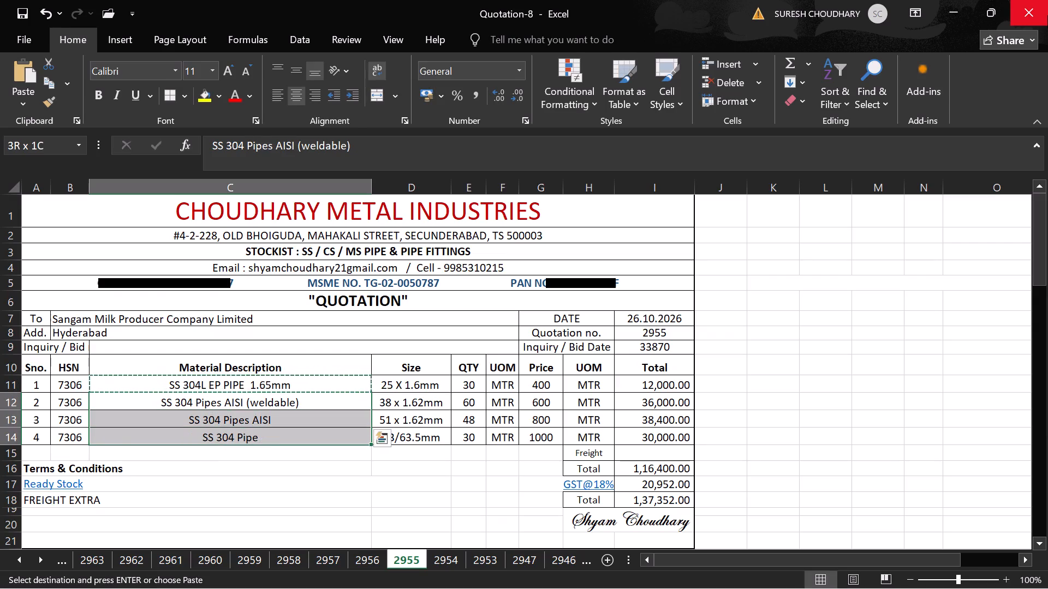
{"action": "key", "text": "ctrl+v"}
{"action": "key", "text": "Down"}
{"action": "key", "text": "Down"}
{"action": "key", "text": "Down"}
{"action": "key", "text": "Down"}
{"action": "key", "text": "Down"}
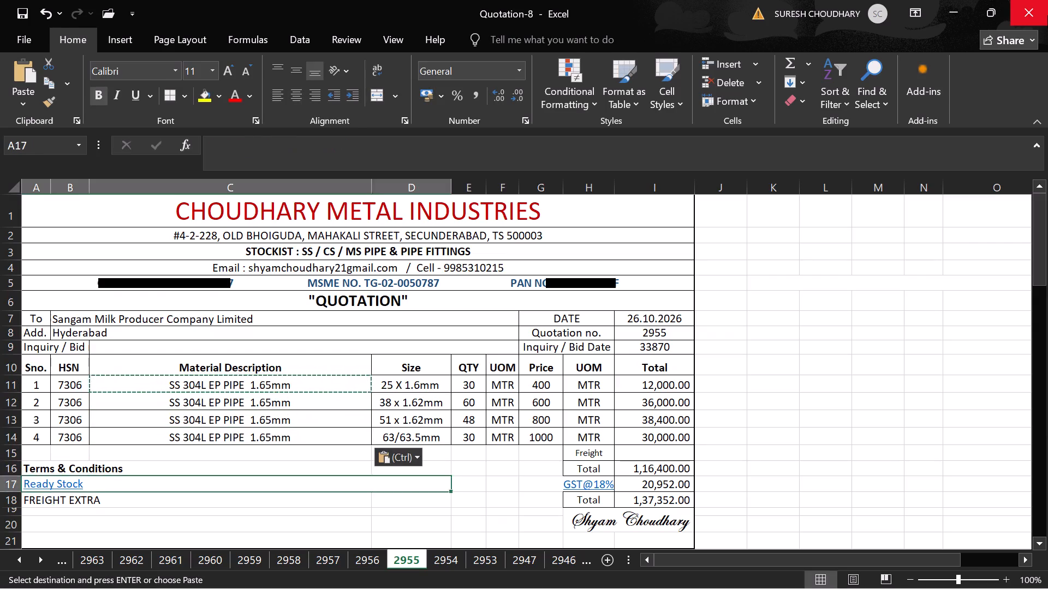
{"action": "key", "text": "Down"}
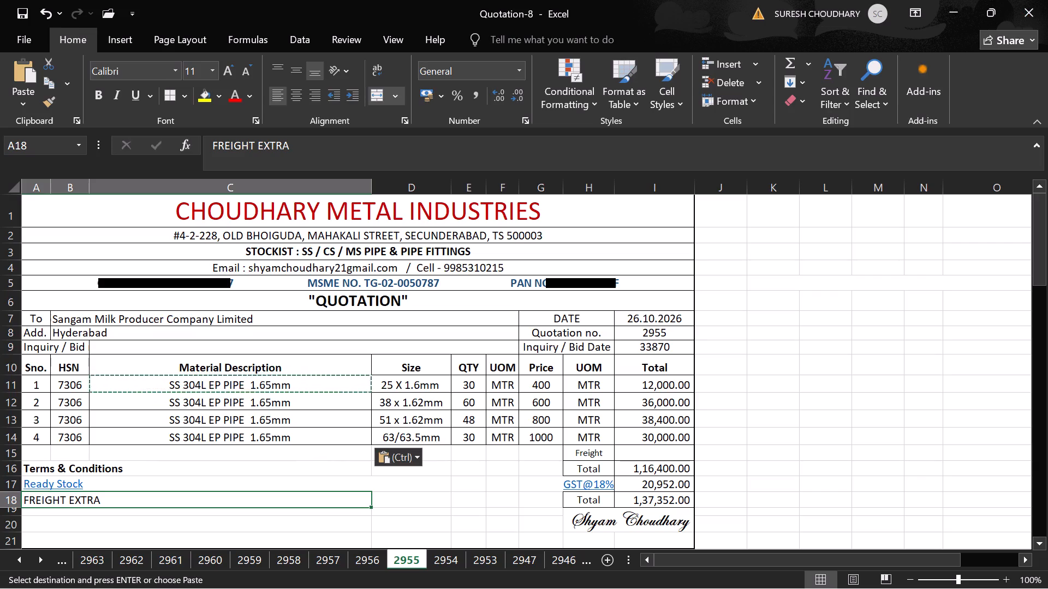
Narrow the Material Description column C to fit the shorter item text.
{"action": "left_click_drag", "start_coordinate": [370, 188], "coordinate": [297, 200]}
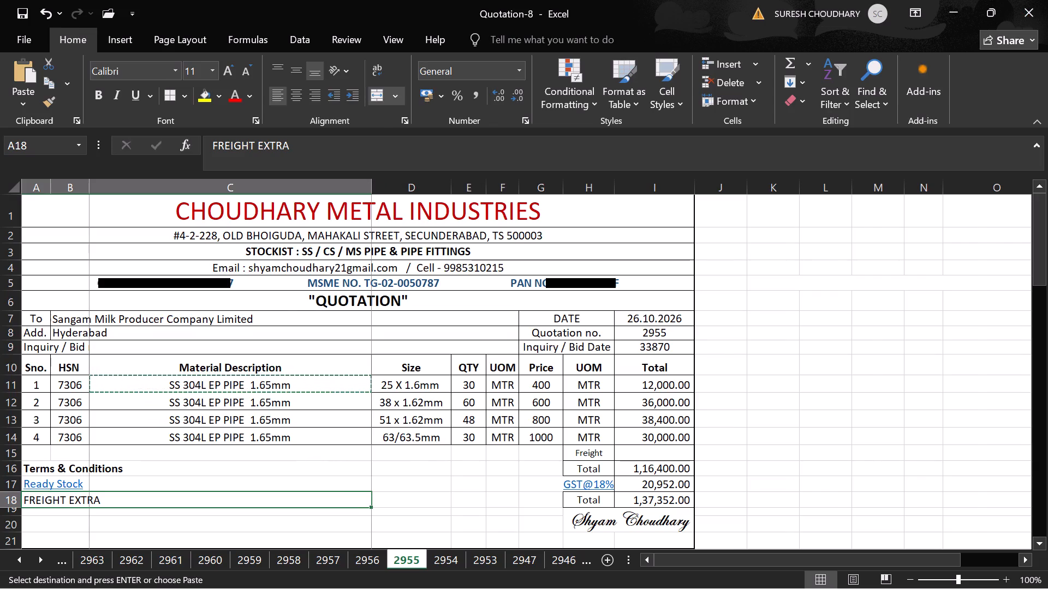
{"action": "left_click", "coordinate": [793, 252]}
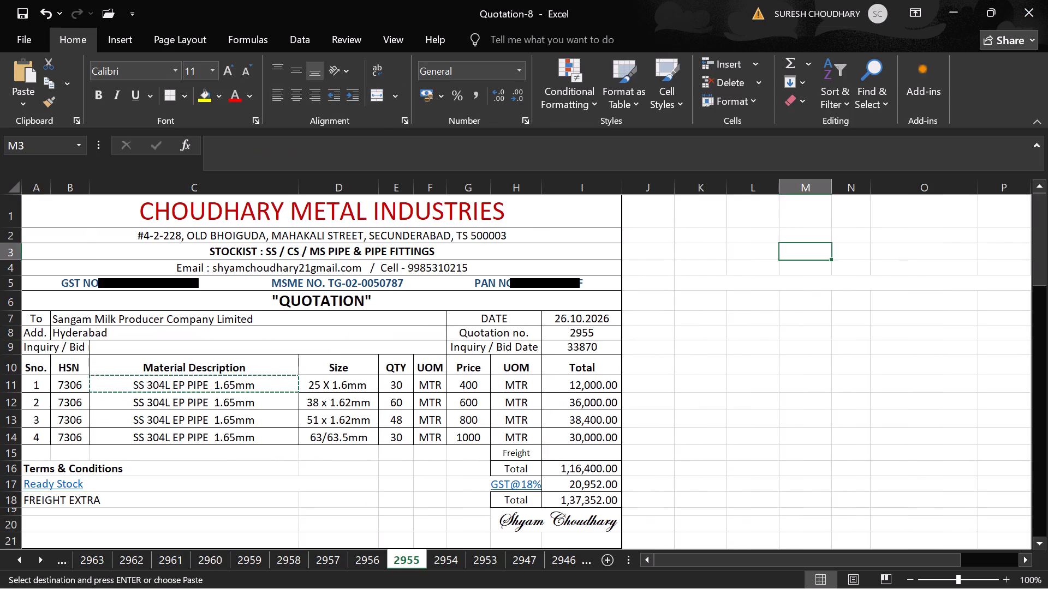
Save the Quotation-8 workbook.
{"action": "key", "text": "ctrl+s"}
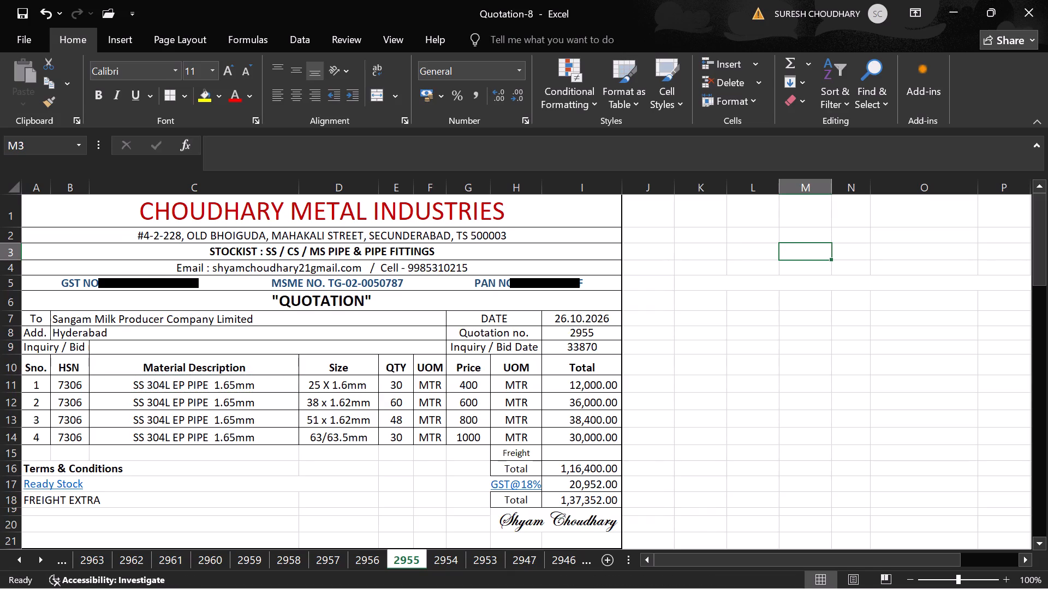
Set the quotation date in I7 to 02.11.2026.
{"action": "left_click", "coordinate": [580, 317]}
{"action": "type", "text": "02.11.2026"}
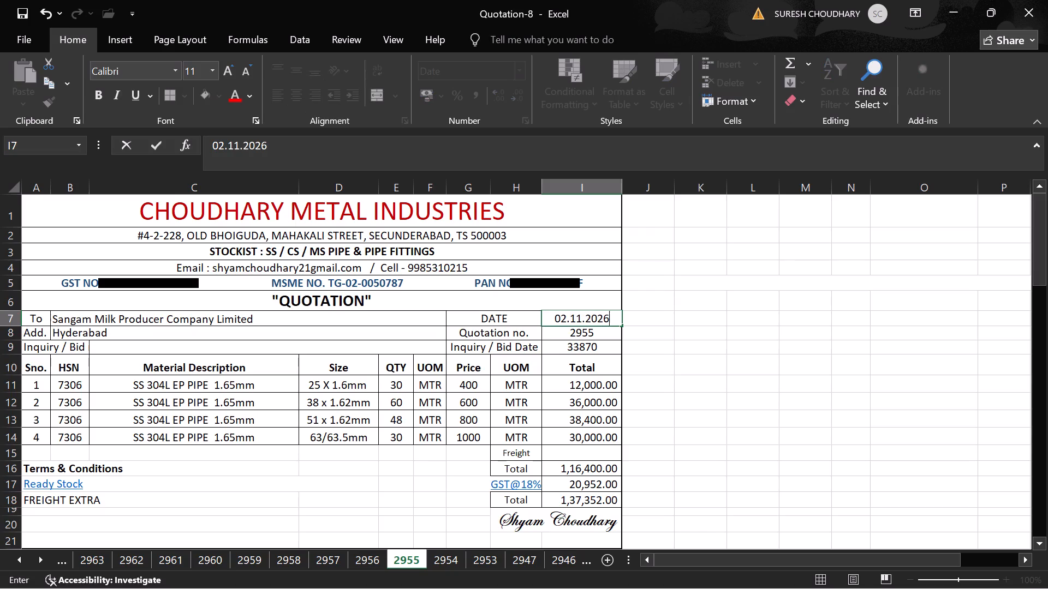
{"action": "key", "text": "Return"}
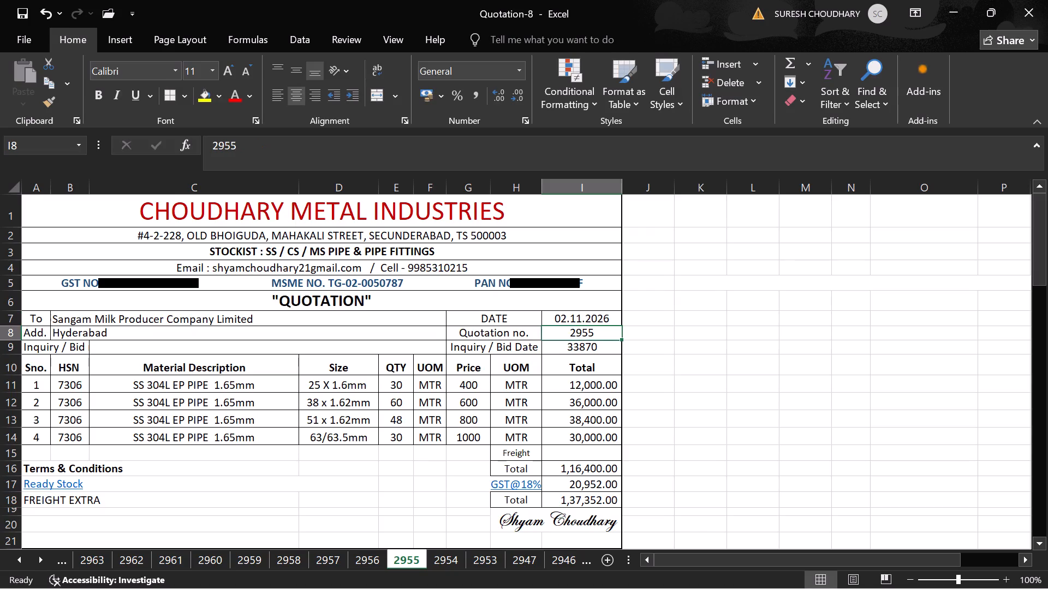
Enter inquiry number 33881 in C9 and set the Inquiry / Bid Date in I9 to 30.10.2026.
{"action": "key", "text": "Return"}
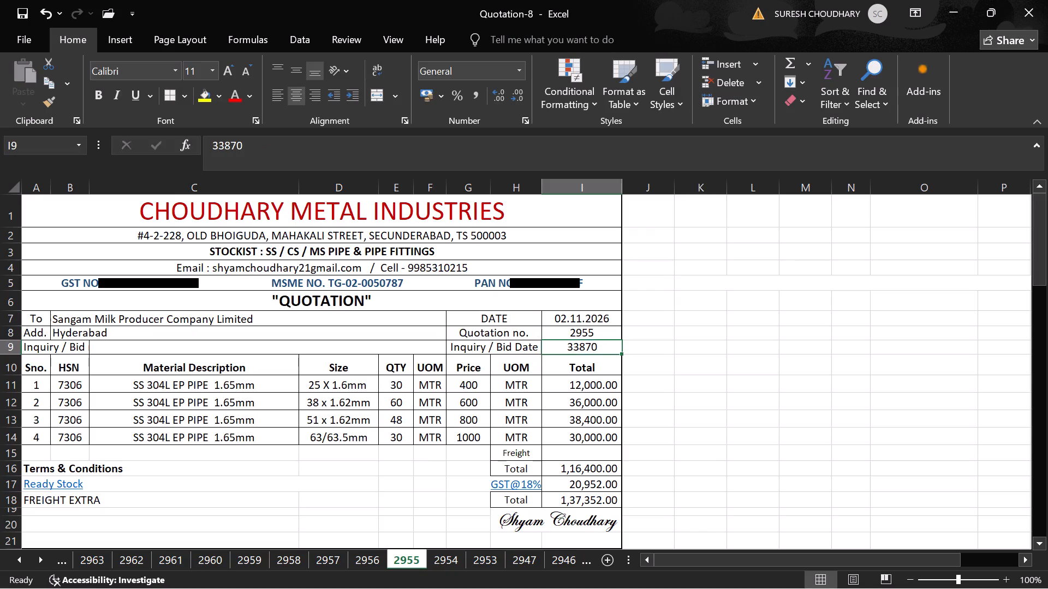
{"action": "left_click", "coordinate": [319, 345]}
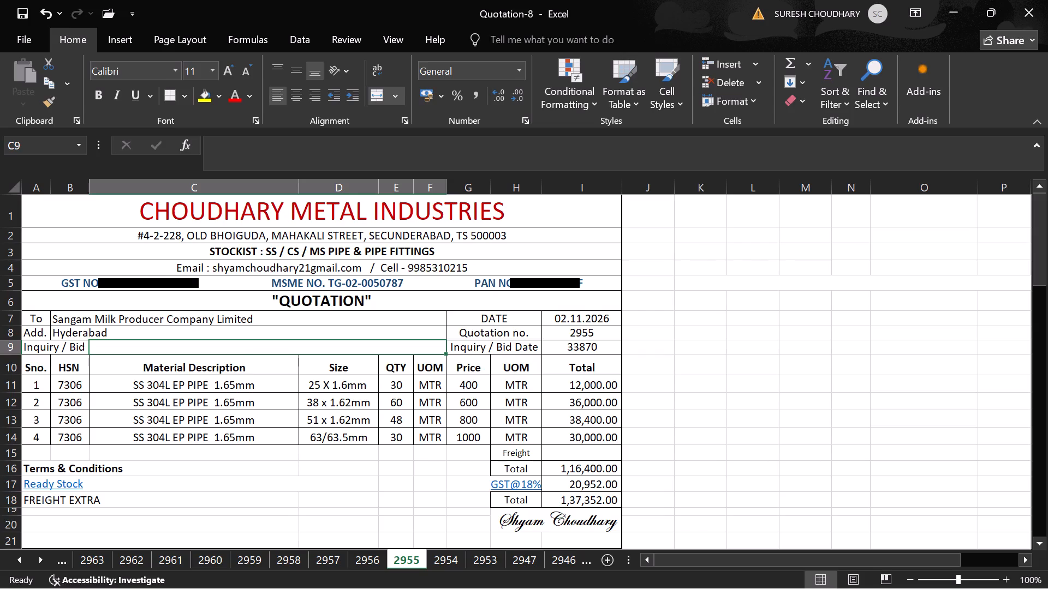
{"action": "type", "text": "33881"}
{"action": "key", "text": "Right"}
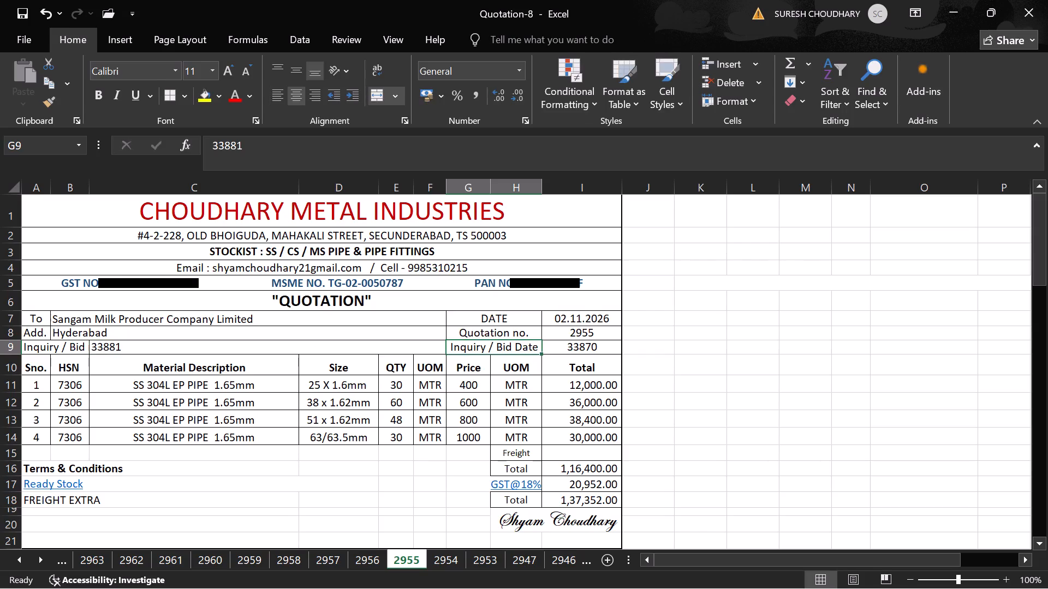
{"action": "key", "text": "Right"}
{"action": "key", "text": "BackSpace"}
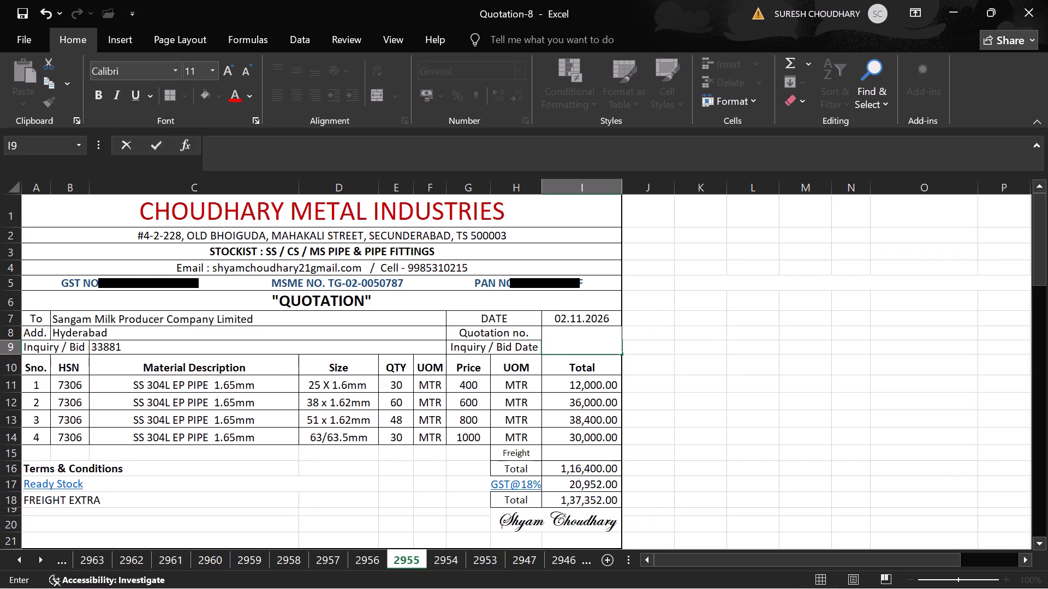
{"action": "type", "text": "30.10.2026"}
{"action": "key", "text": "Return"}
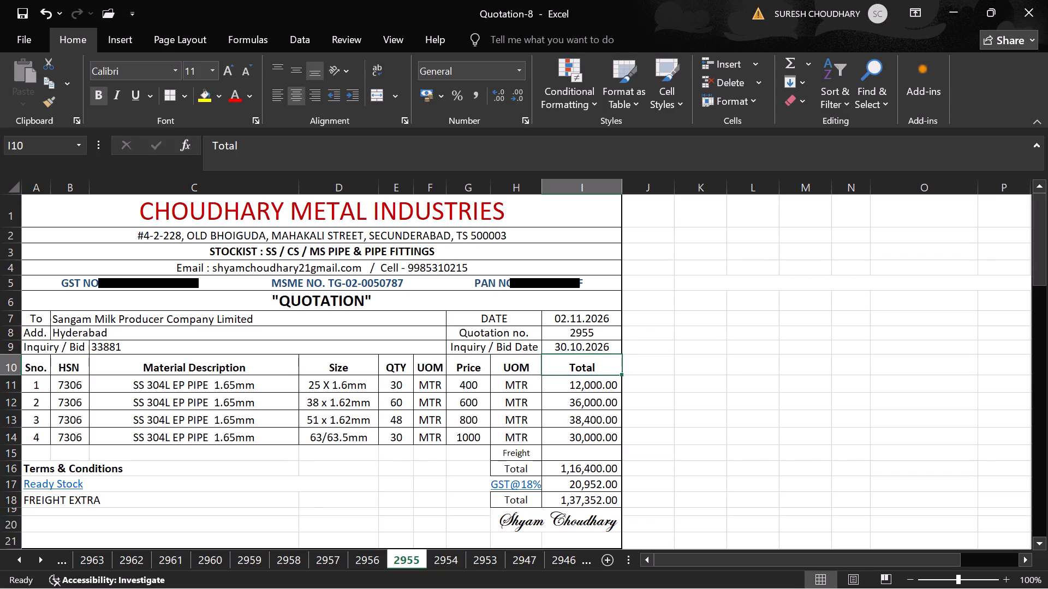
Save the Quotation-8 workbook with the updated inquiry details.
{"action": "key", "text": "ctrl+s"}
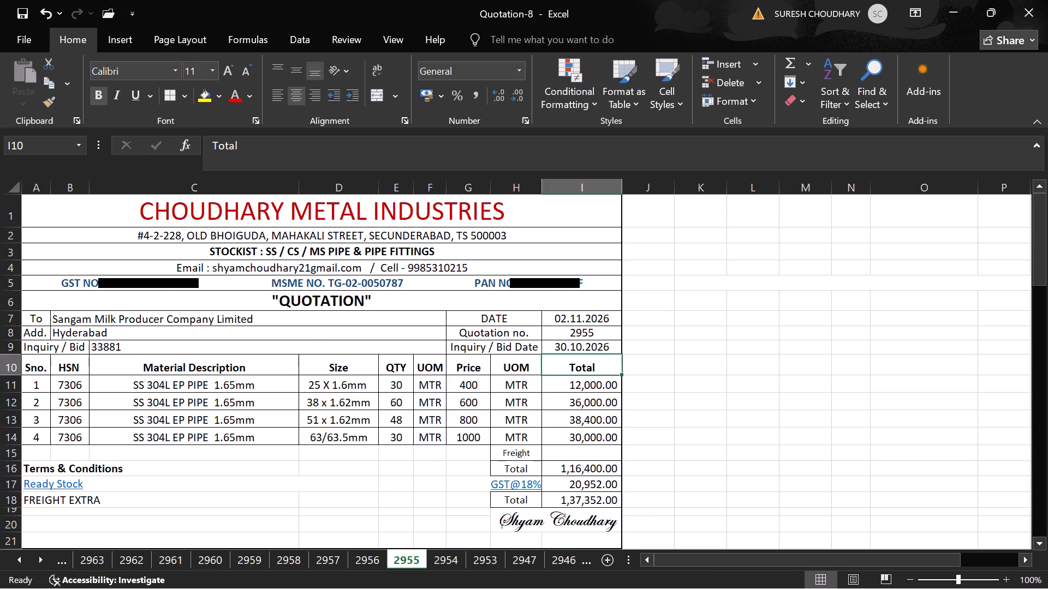
Set the sizes of items 1 to 4 in D11:D14 to 25mm, 38mm, 51mm and 63mm.
{"action": "left_click", "coordinate": [341, 386]}
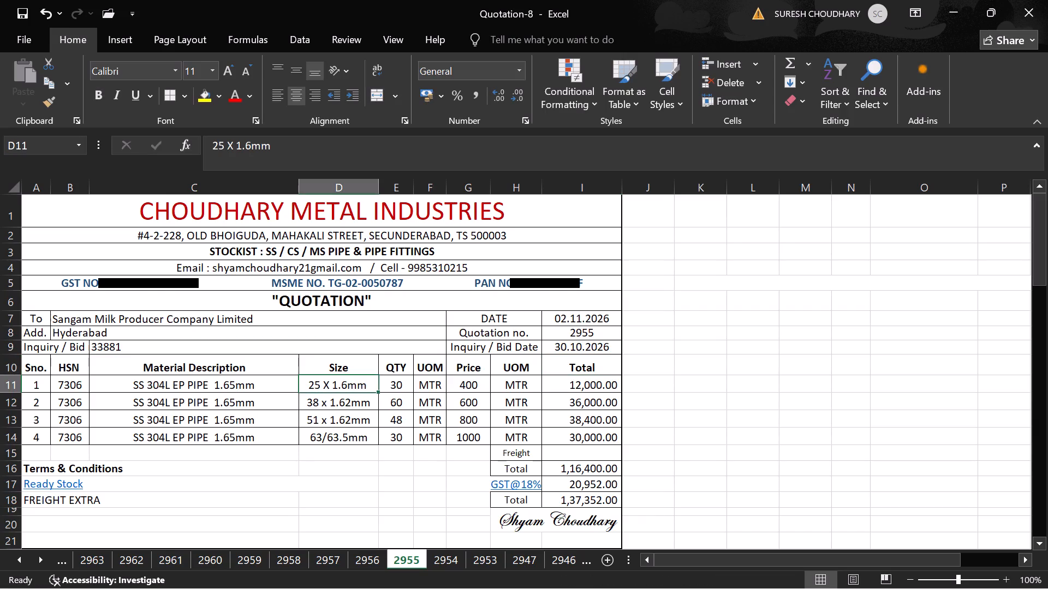
{"action": "type", "text": "25"}
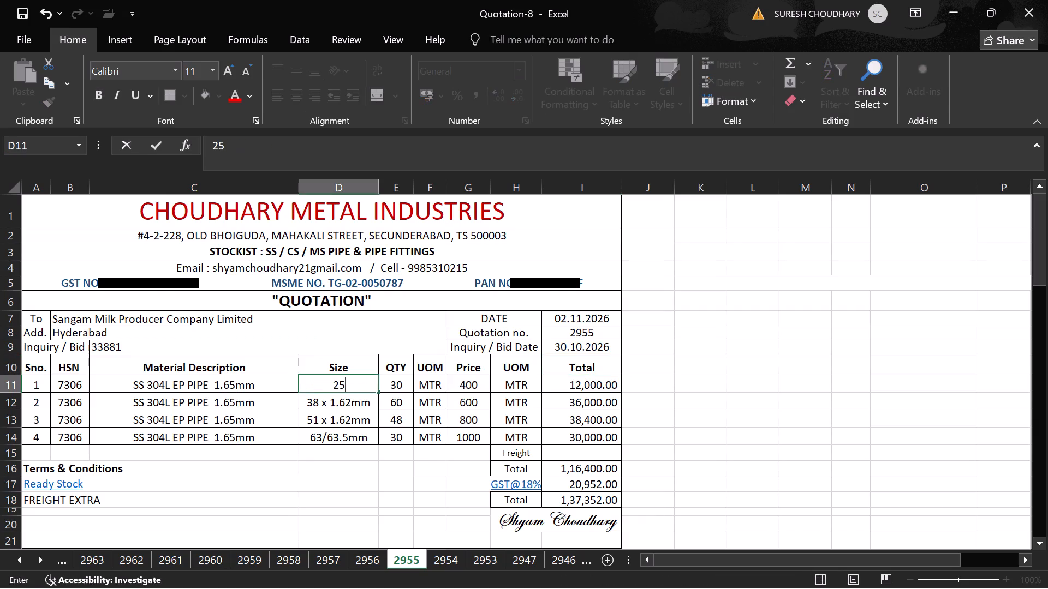
{"action": "type", "text": "mm"}
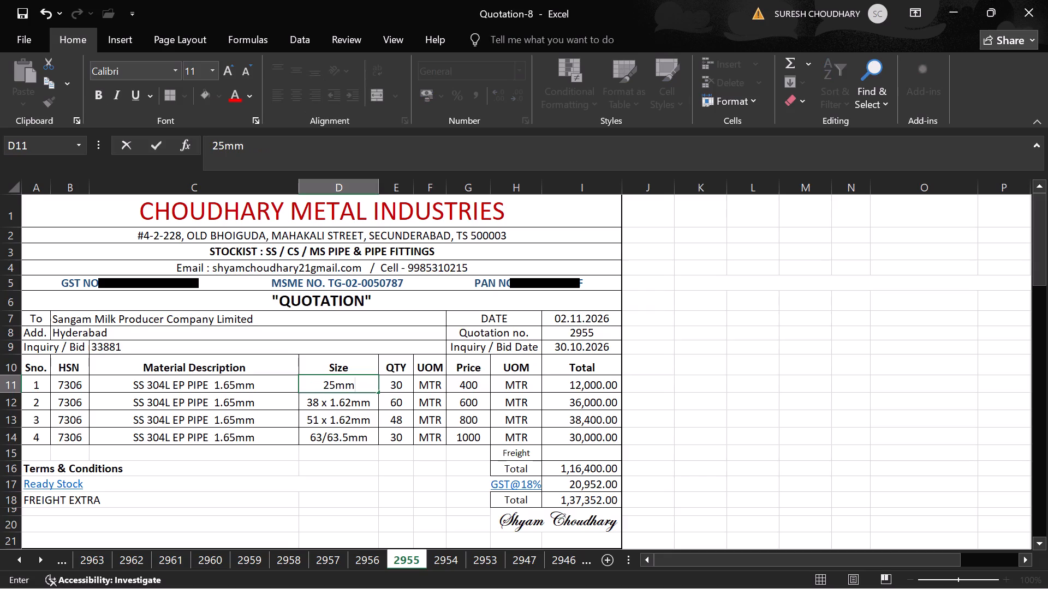
{"action": "key", "text": "Down"}
{"action": "type", "text": "38"}
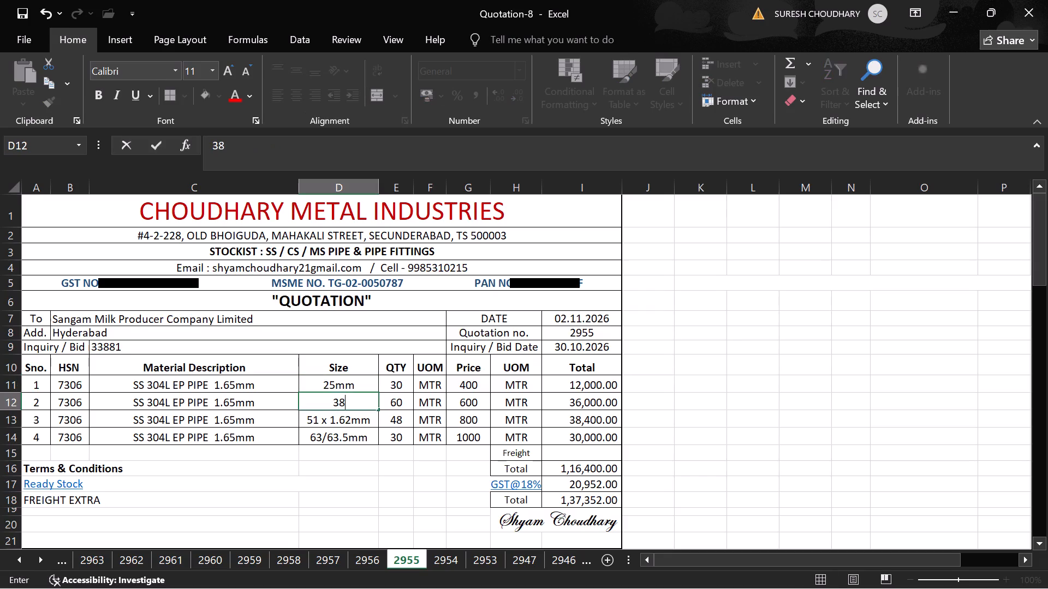
{"action": "type", "text": "mm"}
{"action": "key", "text": "Down"}
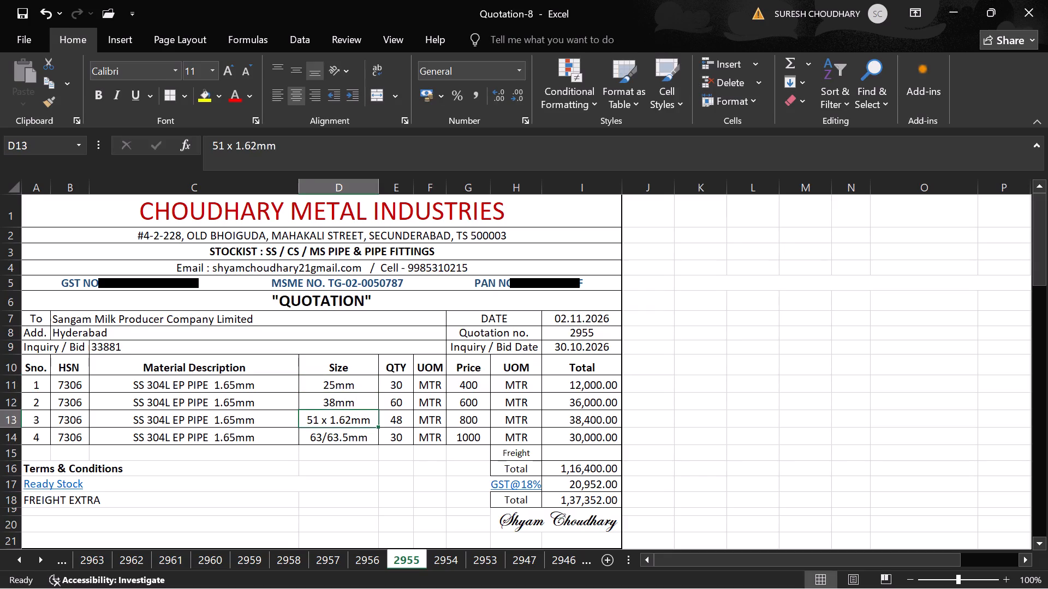
{"action": "type", "text": "51"}
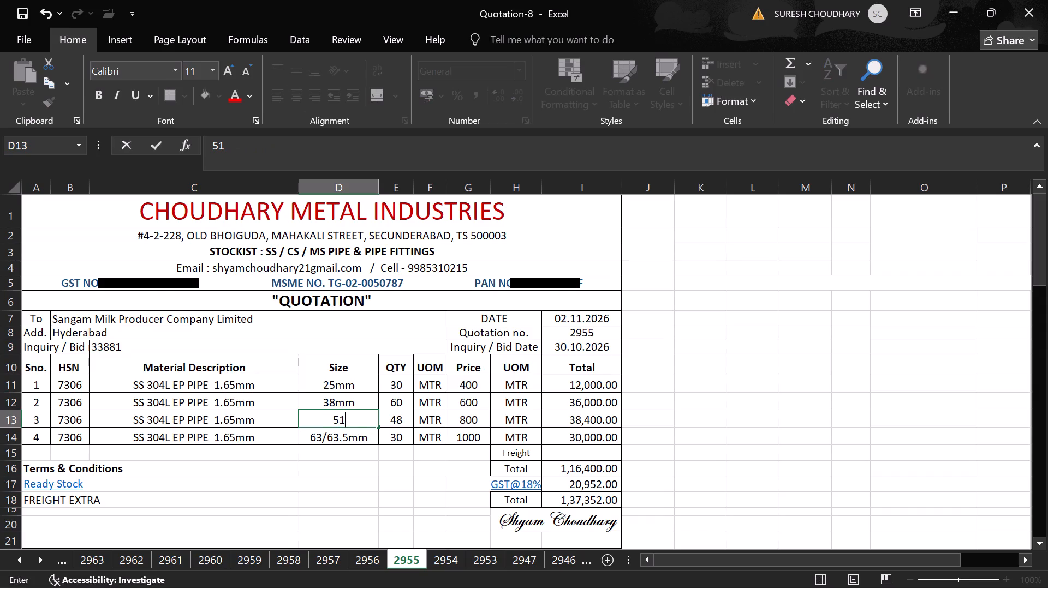
{"action": "type", "text": "mm"}
{"action": "key", "text": "Down"}
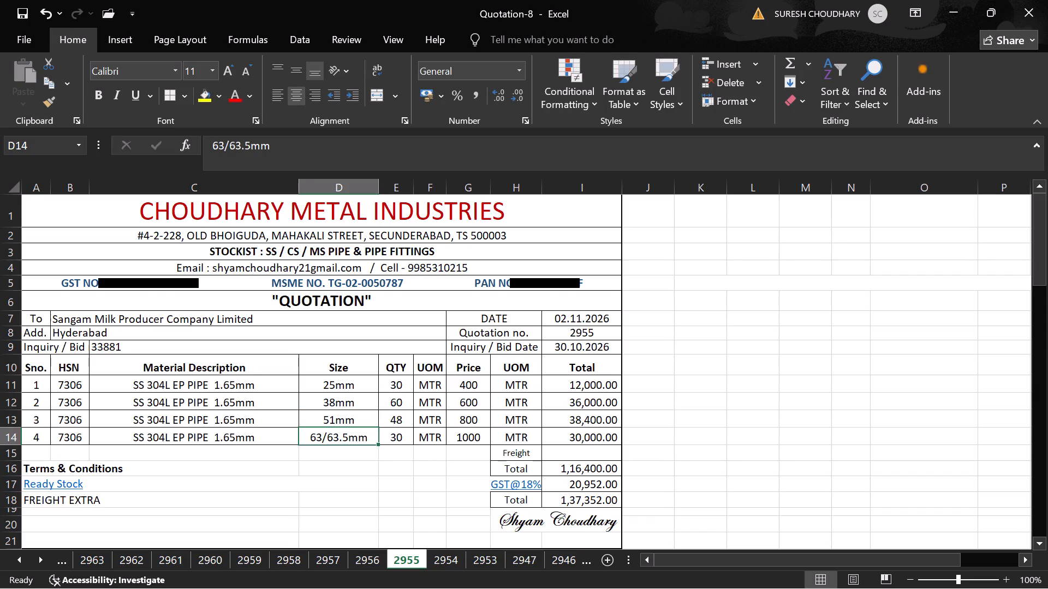
{"action": "type", "text": "63"}
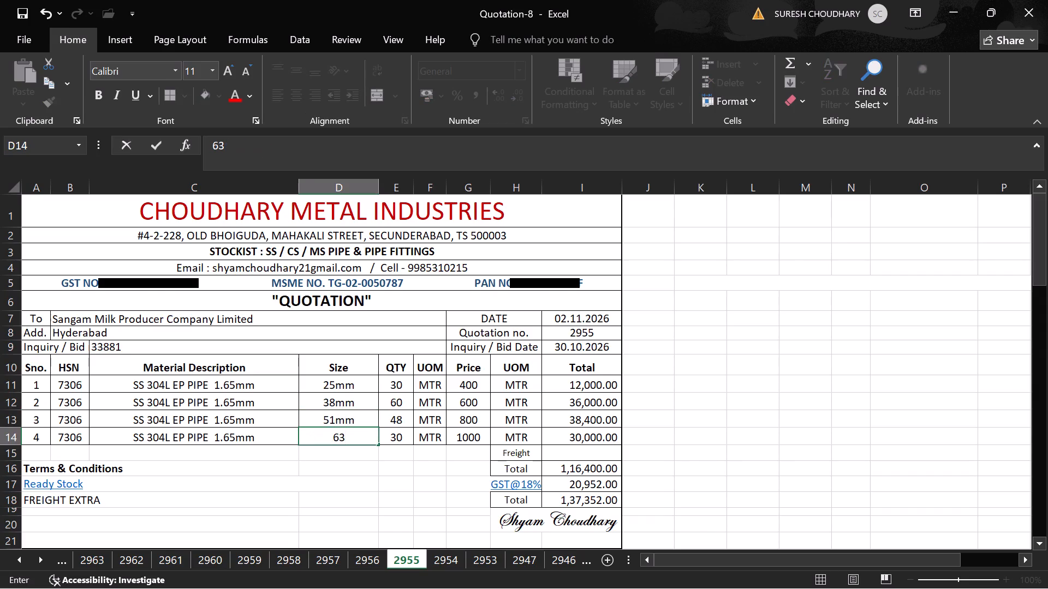
{"action": "type", "text": "mm"}
{"action": "left_click", "coordinate": [784, 351]}
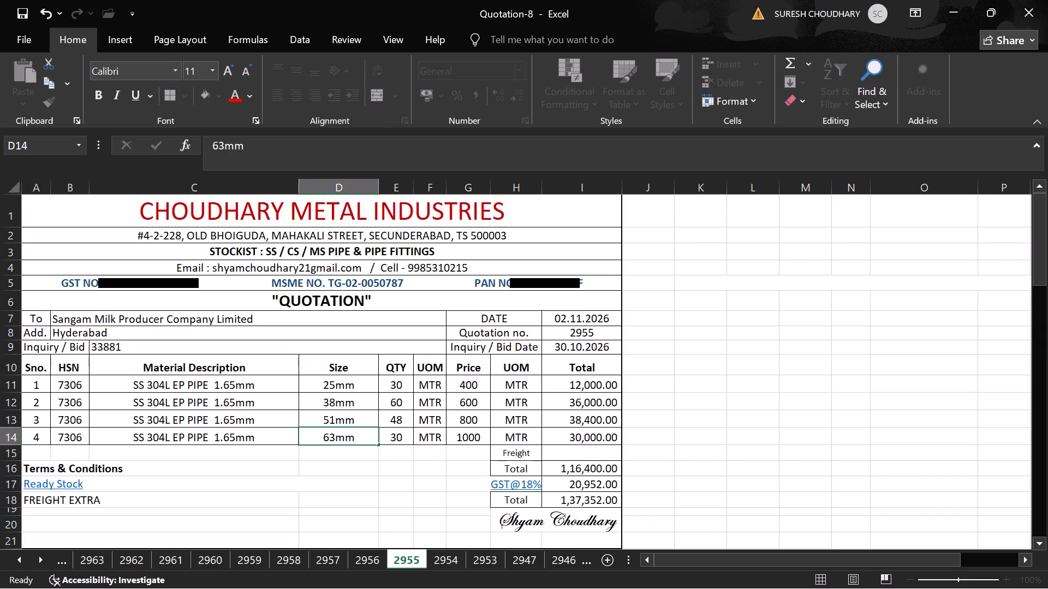
Save the Quotation-8 workbook with the updated sizes.
{"action": "key", "text": "ctrl+s"}
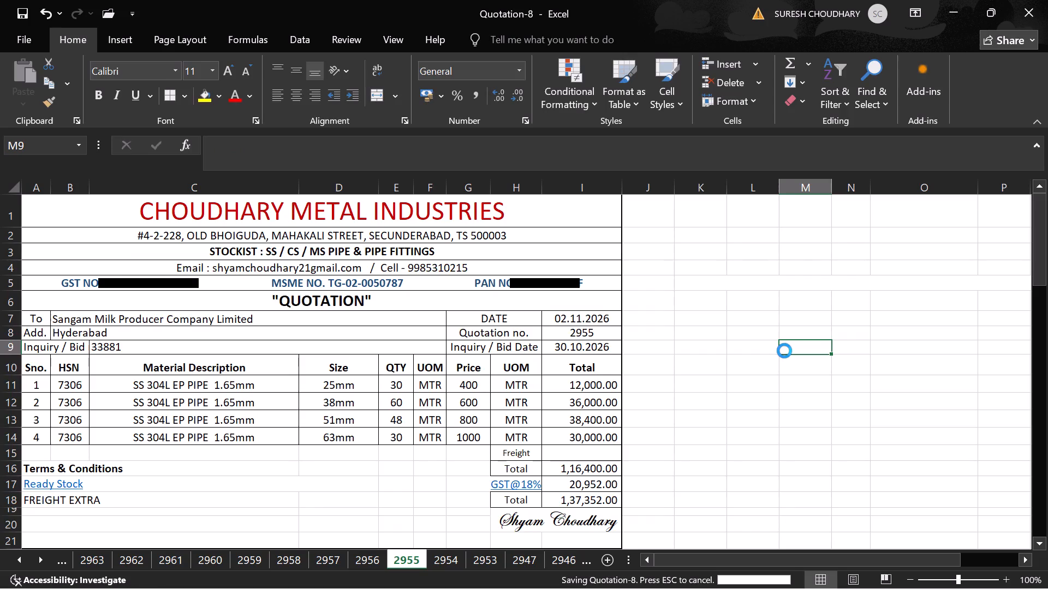
Print quotation 2955 with Microsoft Print to PDF and save it in Downloads as Q-2955.
{"action": "key", "text": "ctrl+p"}
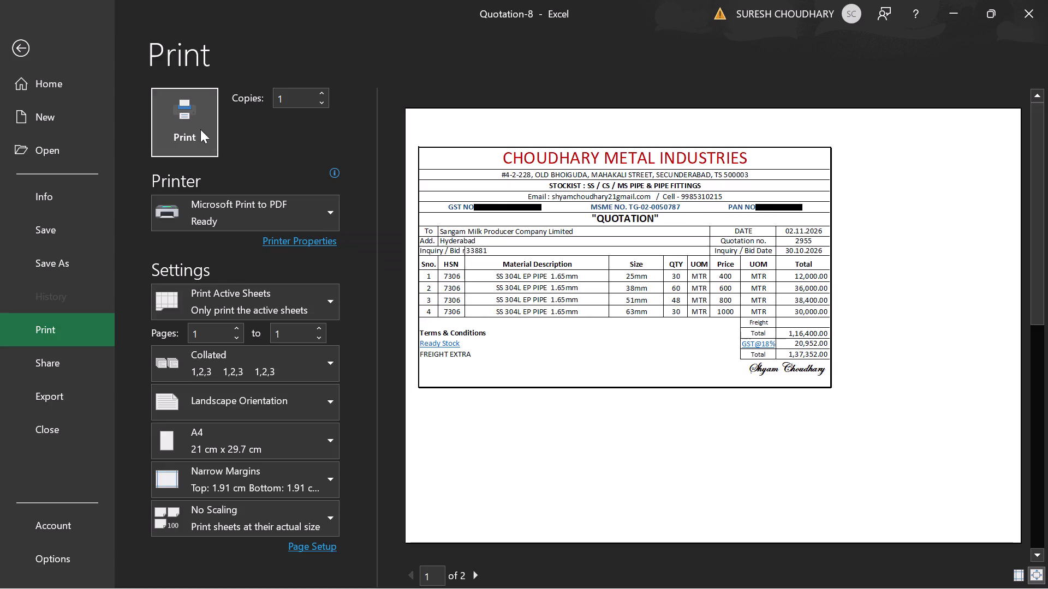
{"action": "left_click", "coordinate": [187, 119]}
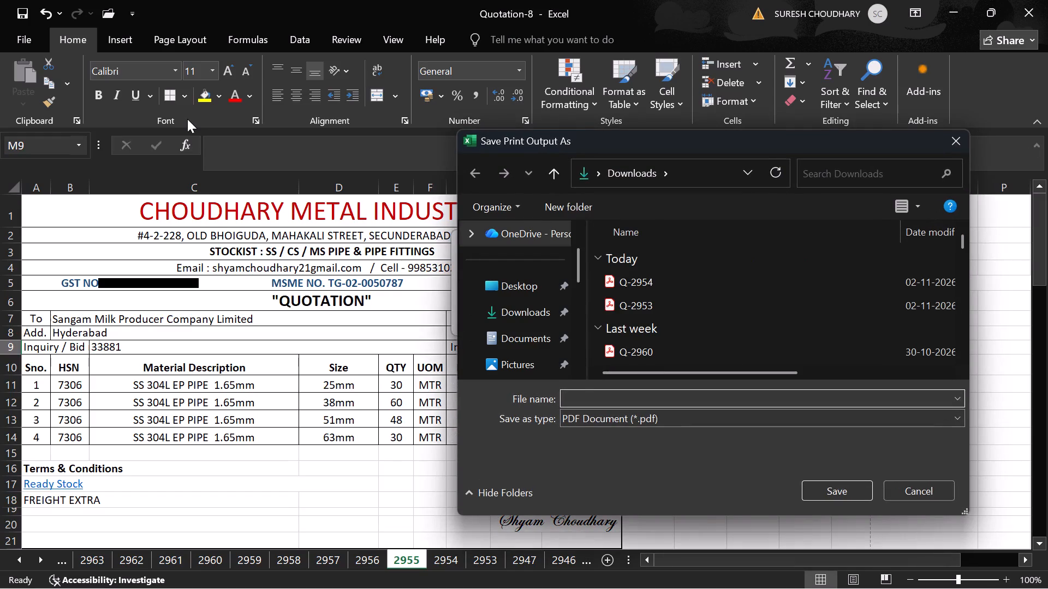
{"action": "key", "text": "q"}
{"action": "type", "text": "-2955"}
{"action": "key", "text": "Return"}
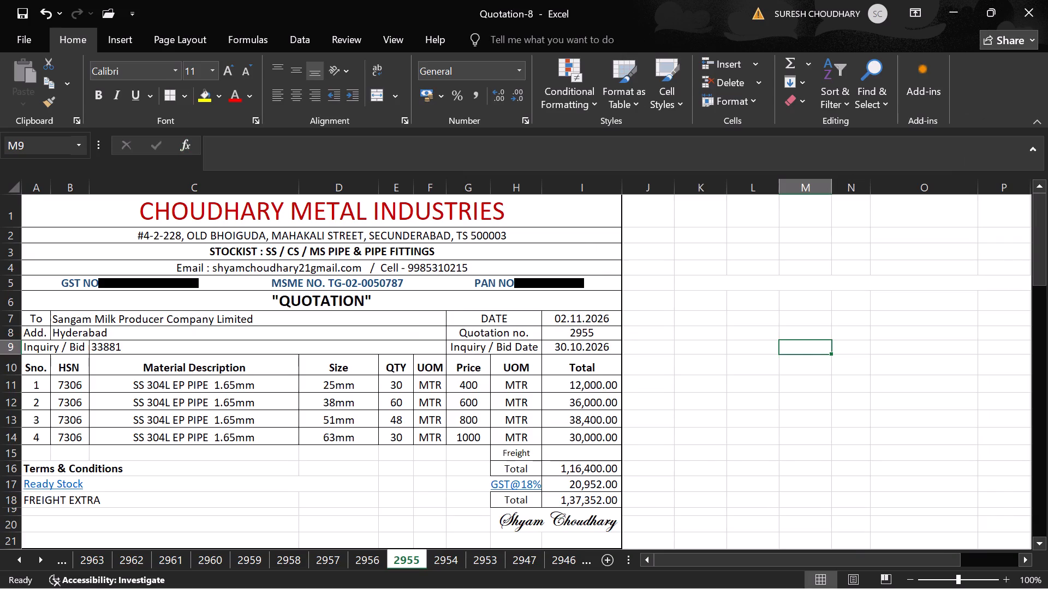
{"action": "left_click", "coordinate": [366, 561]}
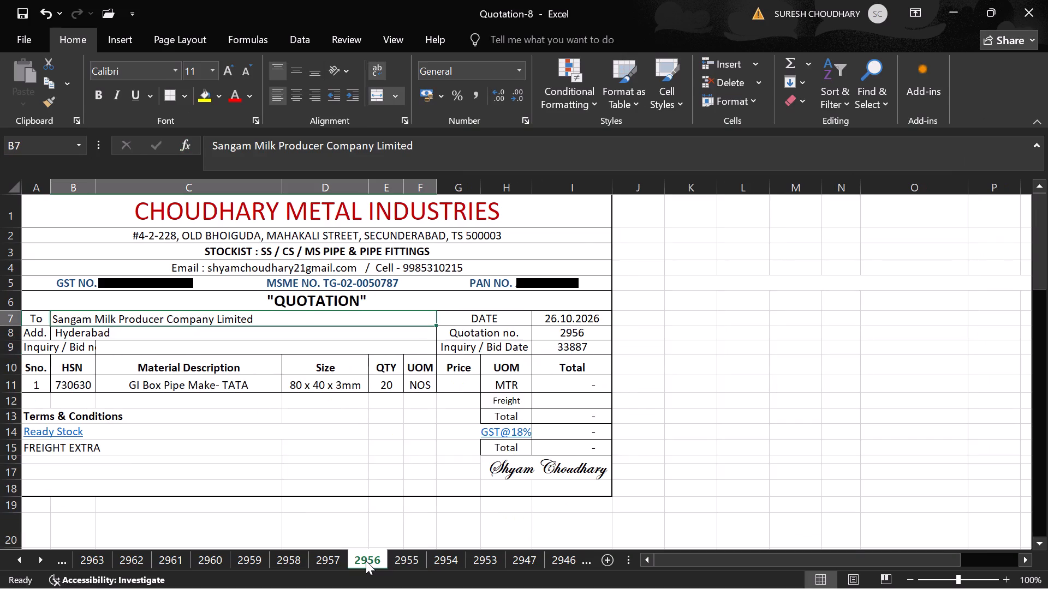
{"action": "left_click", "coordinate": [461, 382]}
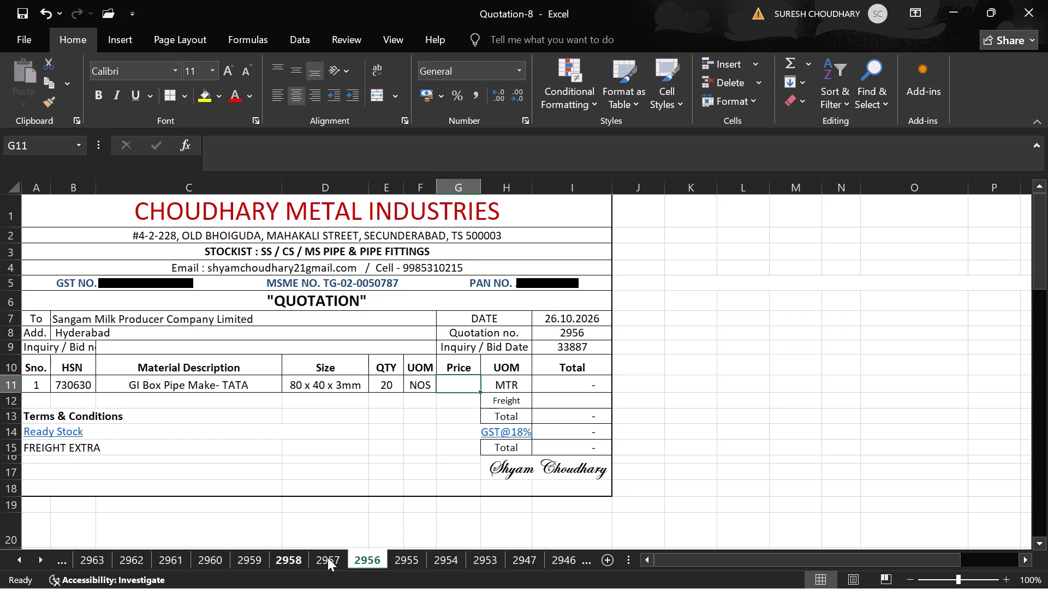
On sheet 2957, enter prices 225, 200, 285 and 180 for items 1 to 4 in G11:G14.
{"action": "left_click", "coordinate": [329, 562]}
{"action": "left_click", "coordinate": [473, 386]}
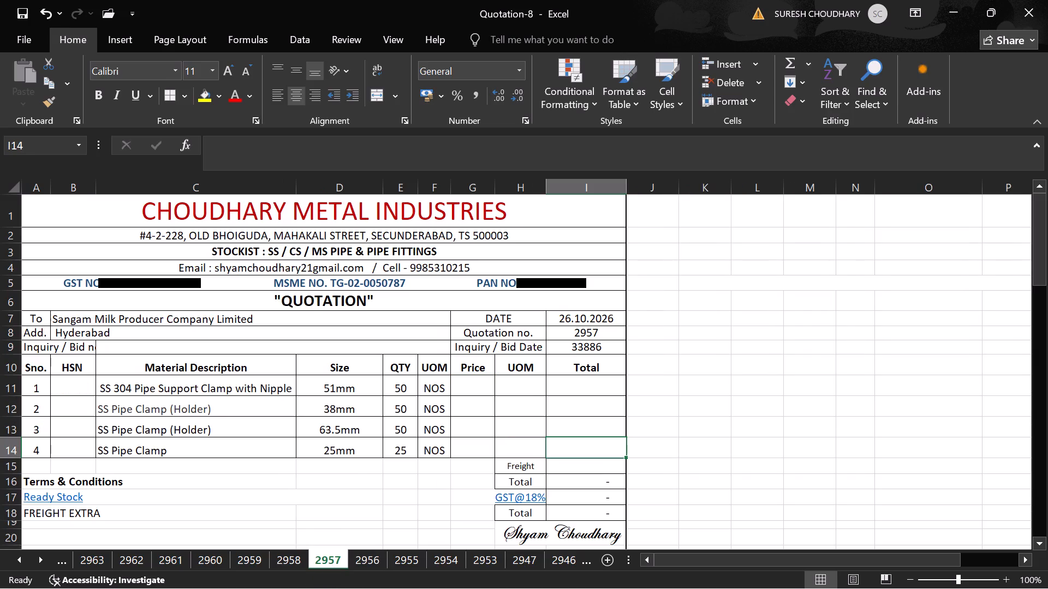
{"action": "type", "text": "225"}
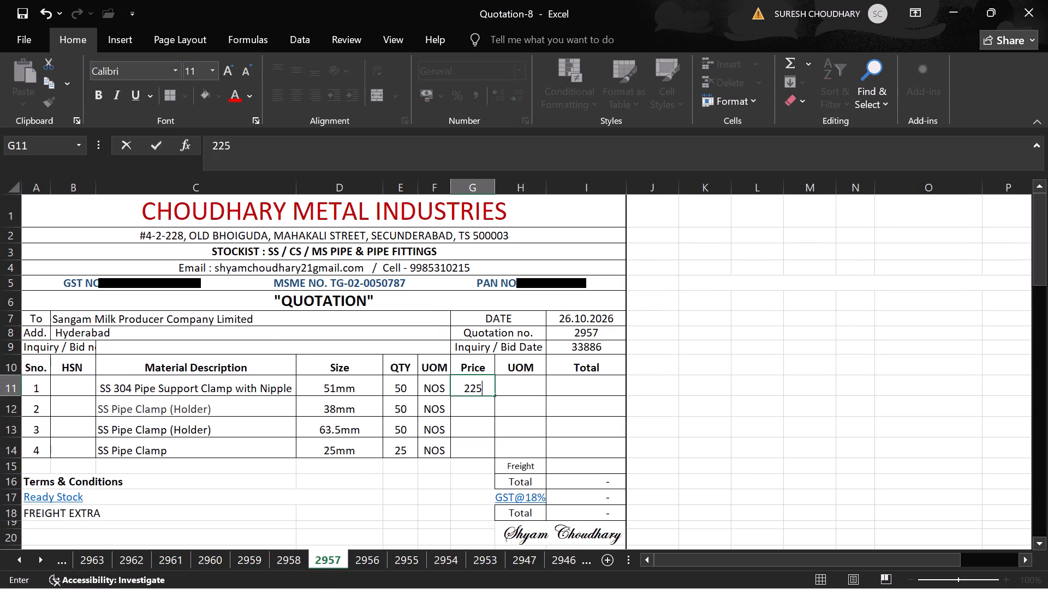
{"action": "key", "text": "Return"}
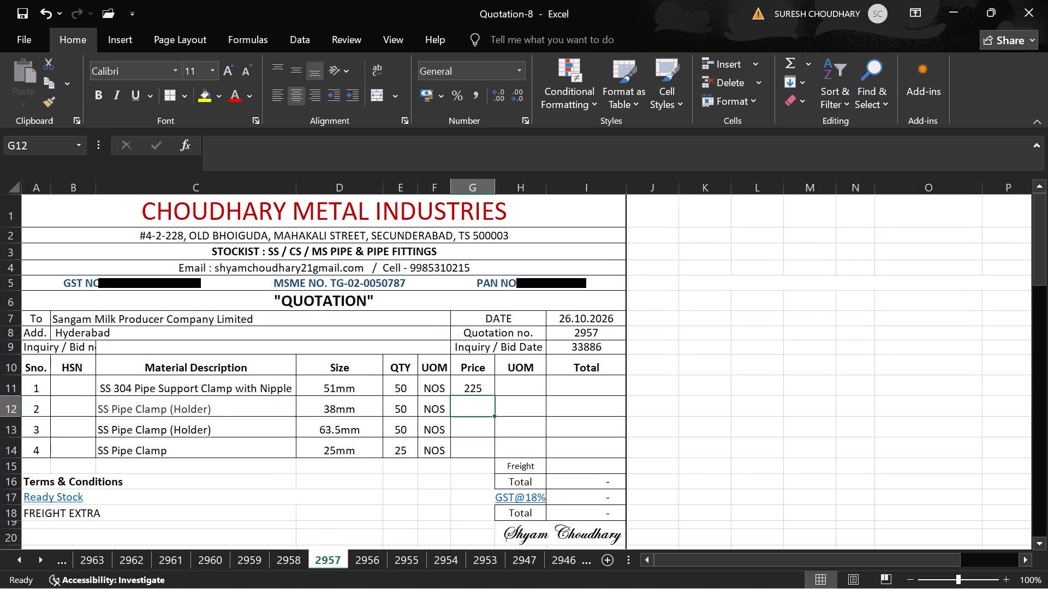
{"action": "type", "text": "285"}
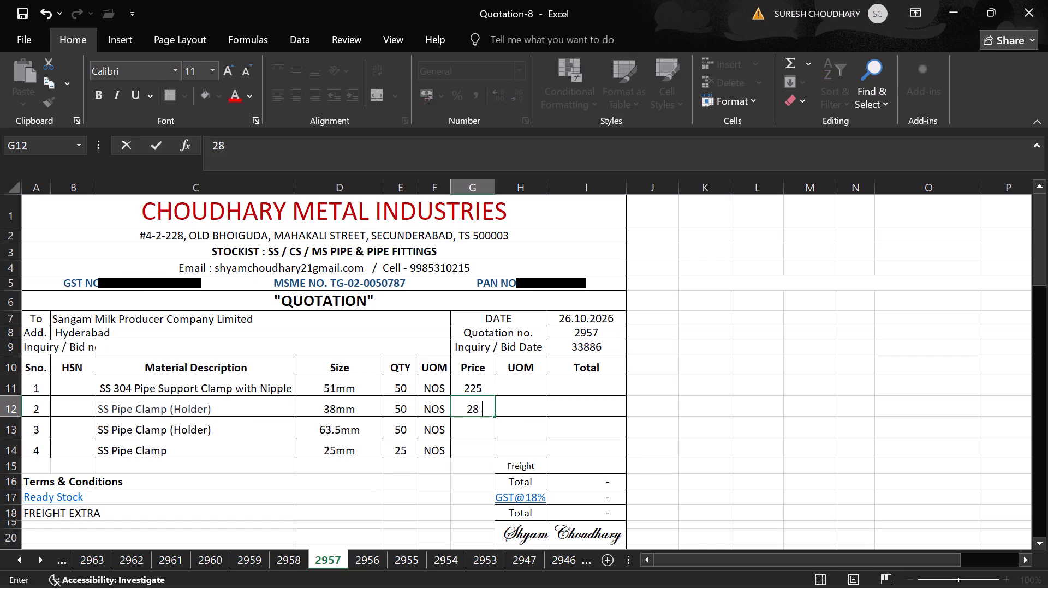
{"action": "key", "text": "Return"}
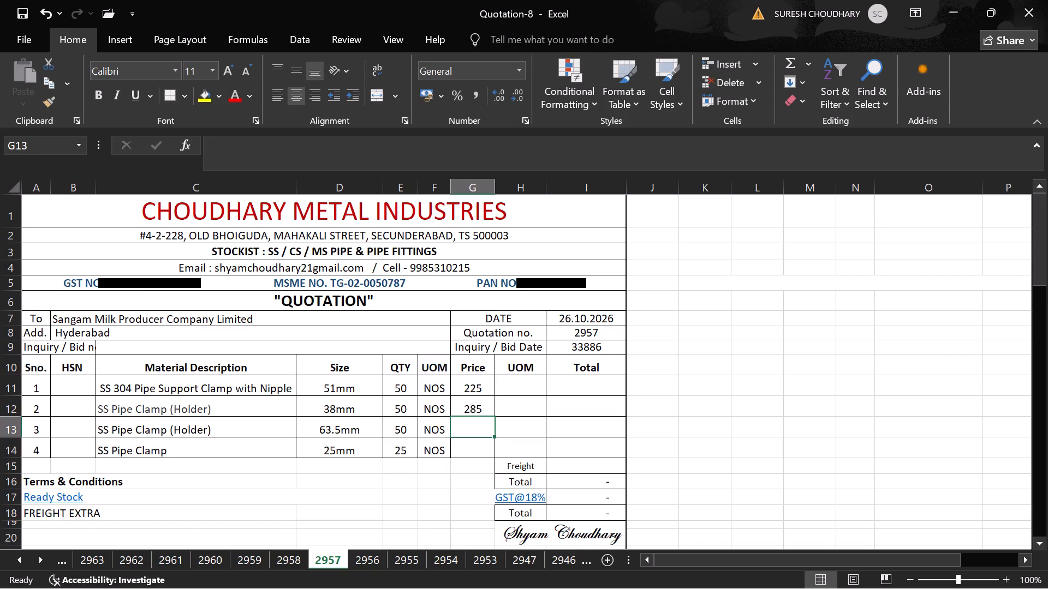
{"action": "type", "text": "285"}
{"action": "key", "text": "Up"}
{"action": "key", "text": "BackSpace"}
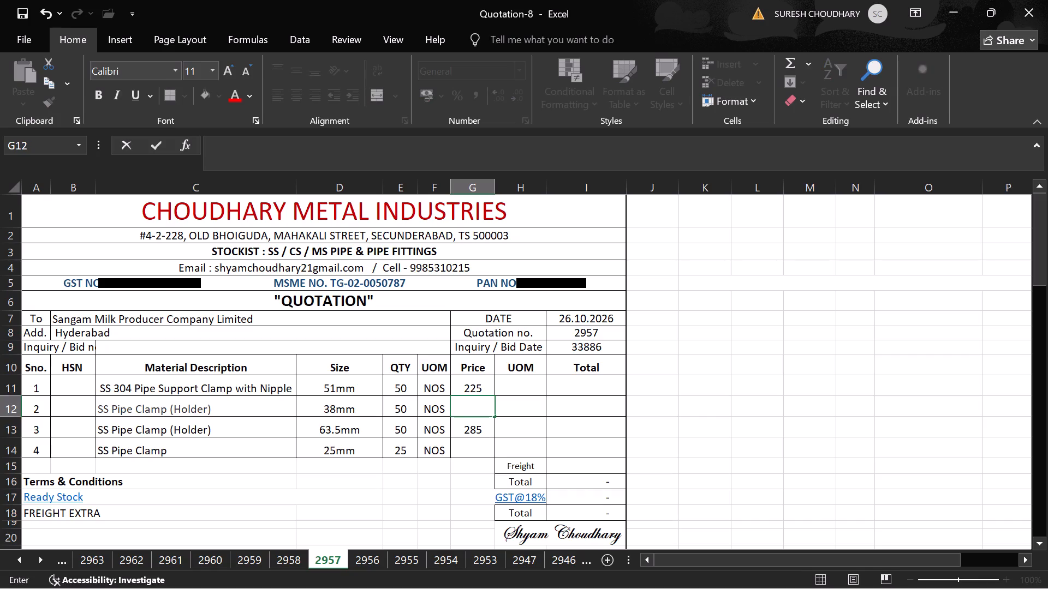
{"action": "type", "text": "200"}
{"action": "key", "text": "Return"}
{"action": "key", "text": "Return"}
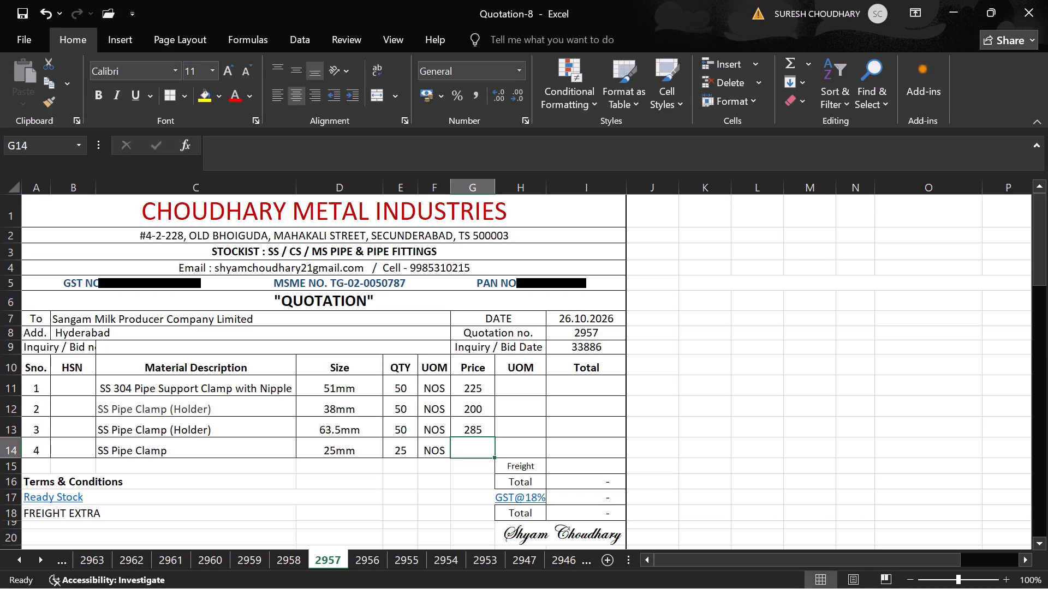
{"action": "type", "text": "180"}
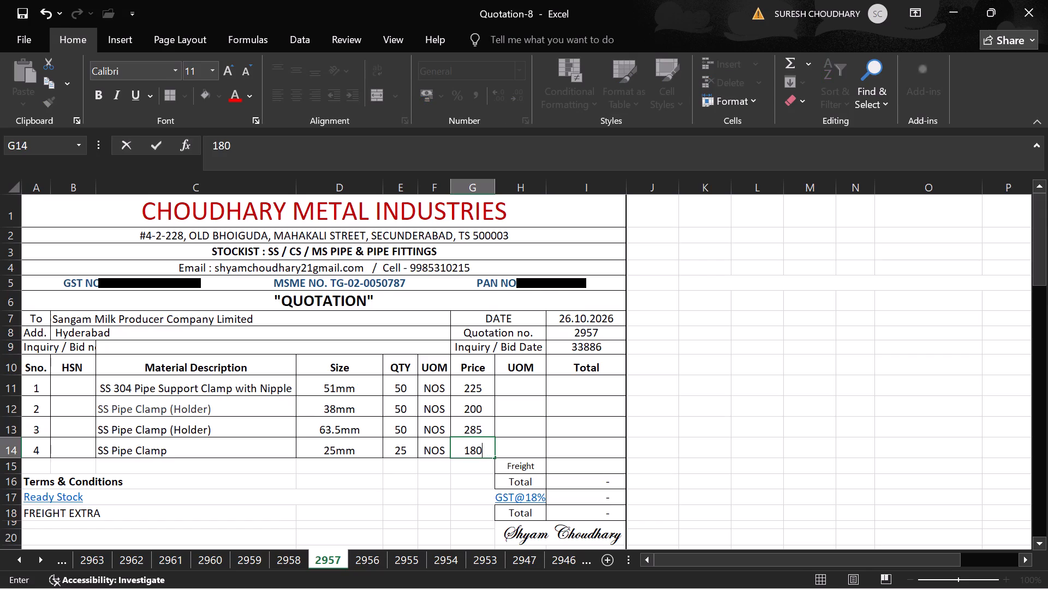
Enter HSN code 730723 for item 1 in B11 and fill it down through B14.
{"action": "left_click", "coordinate": [65, 384]}
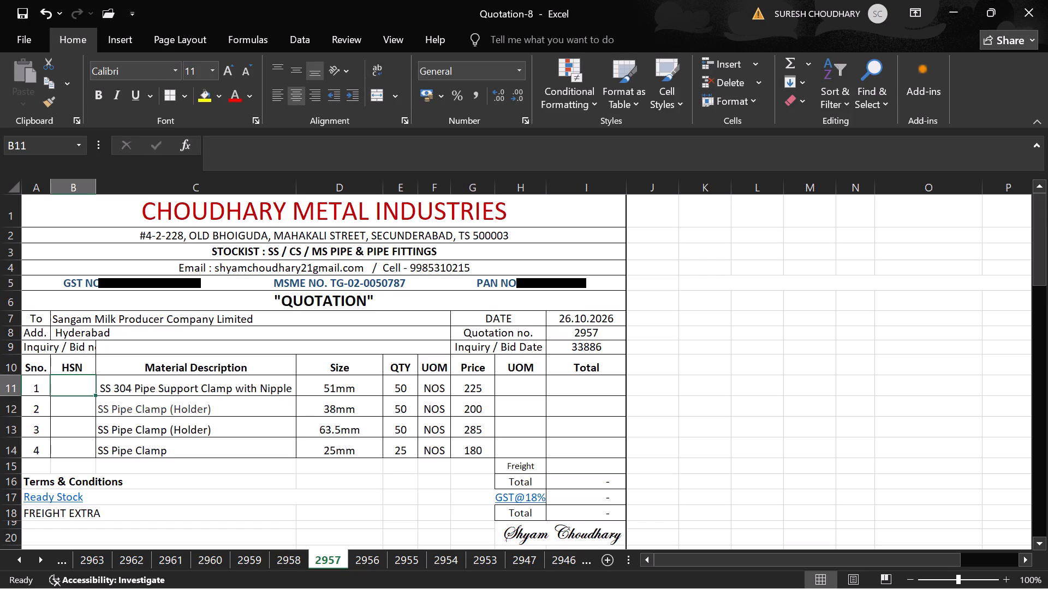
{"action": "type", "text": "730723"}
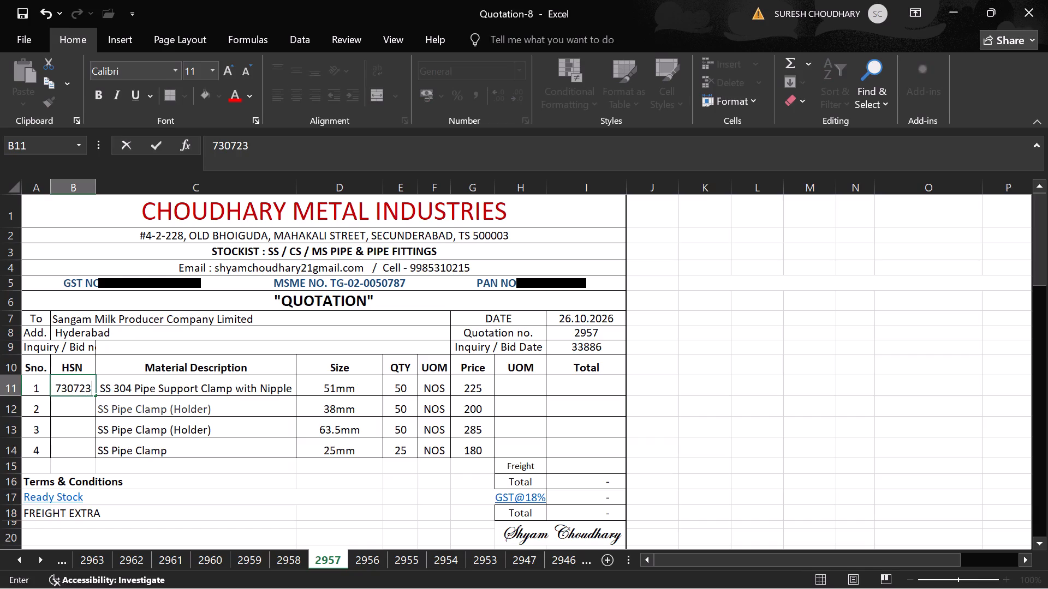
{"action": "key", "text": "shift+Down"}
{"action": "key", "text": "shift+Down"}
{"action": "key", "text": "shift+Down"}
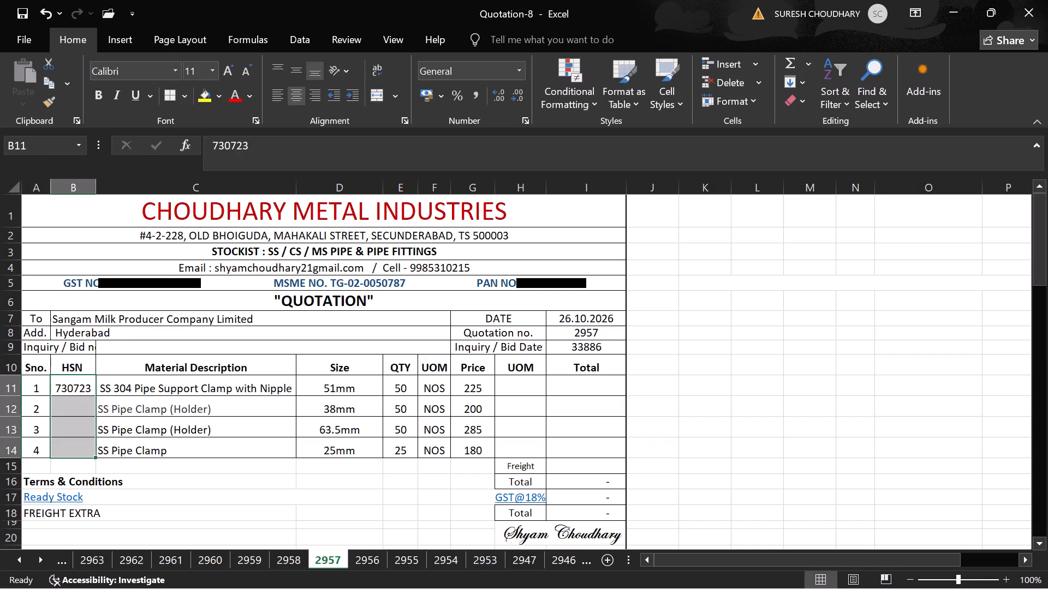
{"action": "left_click", "coordinate": [87, 394]}
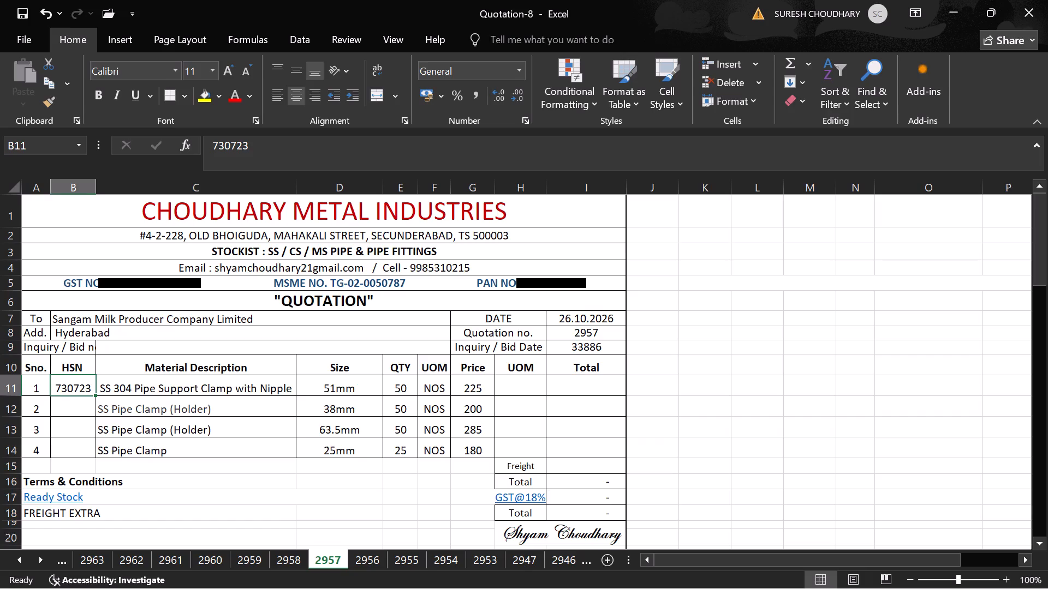
{"action": "left_click_drag", "start_coordinate": [94, 394], "coordinate": [96, 450]}
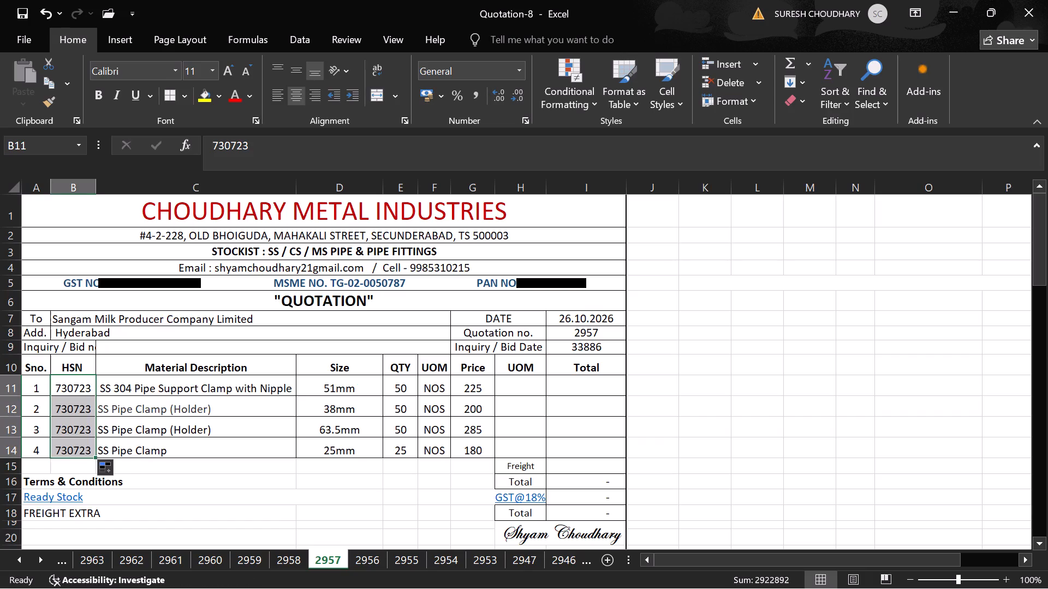
Copy the description "SS 304 Pipe Support Clamp with Nipple" from C11 into C12, C13 and C14.
{"action": "left_click", "coordinate": [238, 391]}
{"action": "key", "text": "ctrl+c"}
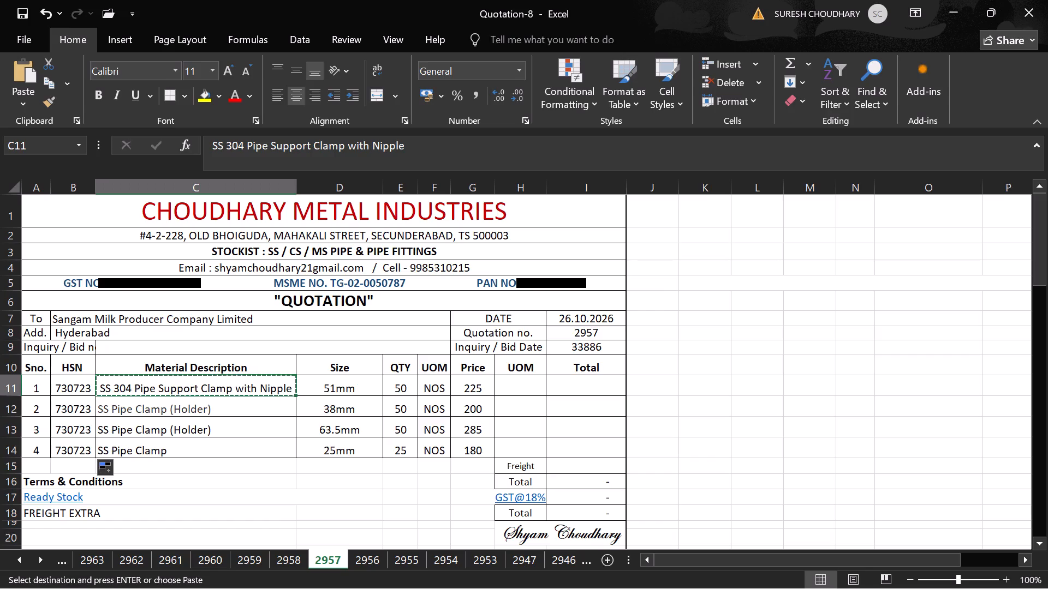
{"action": "key", "text": "Down"}
{"action": "key", "text": "ctrl+v"}
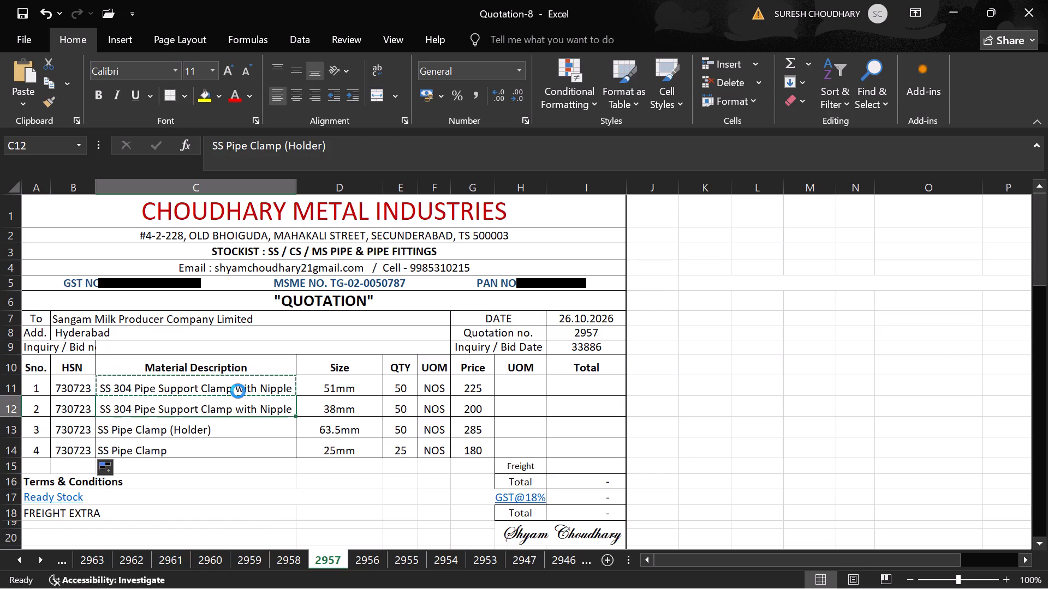
{"action": "key", "text": "Down"}
{"action": "key", "text": "ctrl+v"}
{"action": "key", "text": "Down"}
{"action": "key", "text": "ctrl+v"}
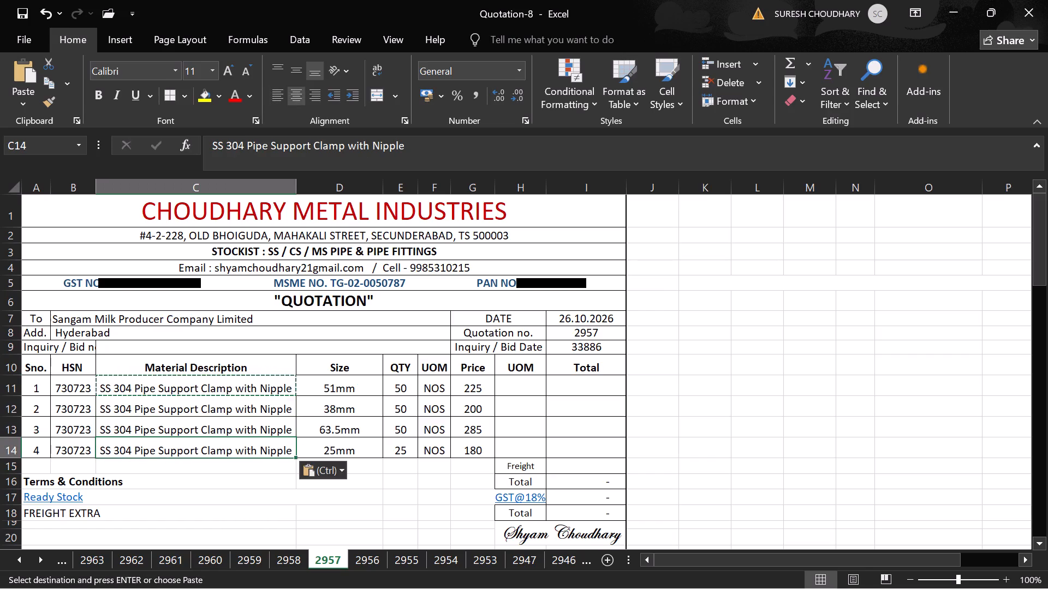
Copy the NOS units from F11:F14 into the price UOM column, H11:H14.
{"action": "left_click_drag", "start_coordinate": [430, 384], "coordinate": [431, 445]}
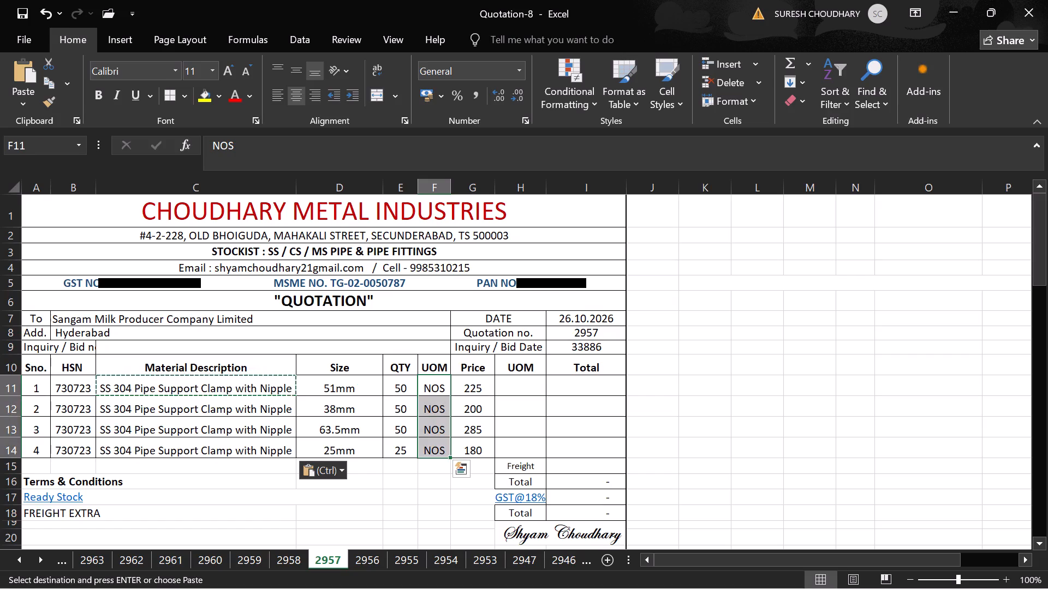
{"action": "key", "text": "ctrl+c"}
{"action": "left_click", "coordinate": [519, 383]}
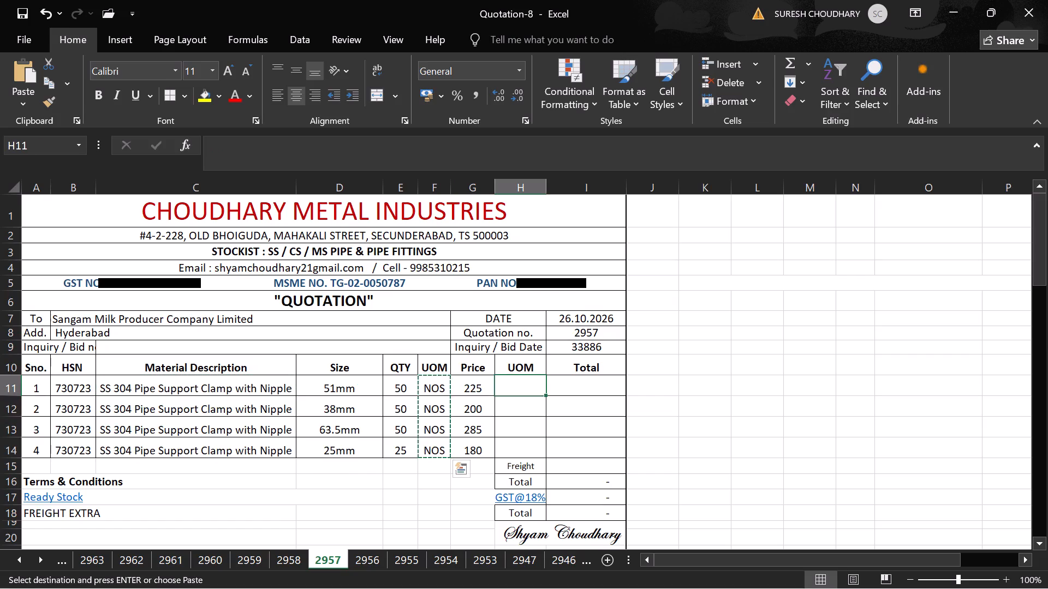
{"action": "key", "text": "ctrl+v"}
Enter the quantity-times-price formula =E11*G11 in I11 and fill it down through I14.
{"action": "left_click", "coordinate": [573, 385]}
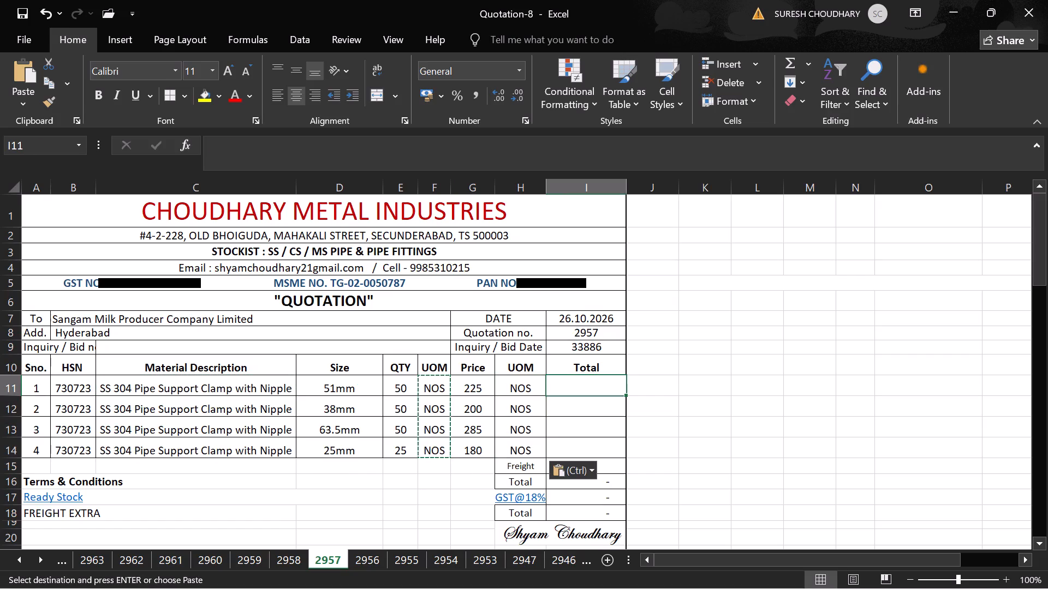
{"action": "key", "text": "equal"}
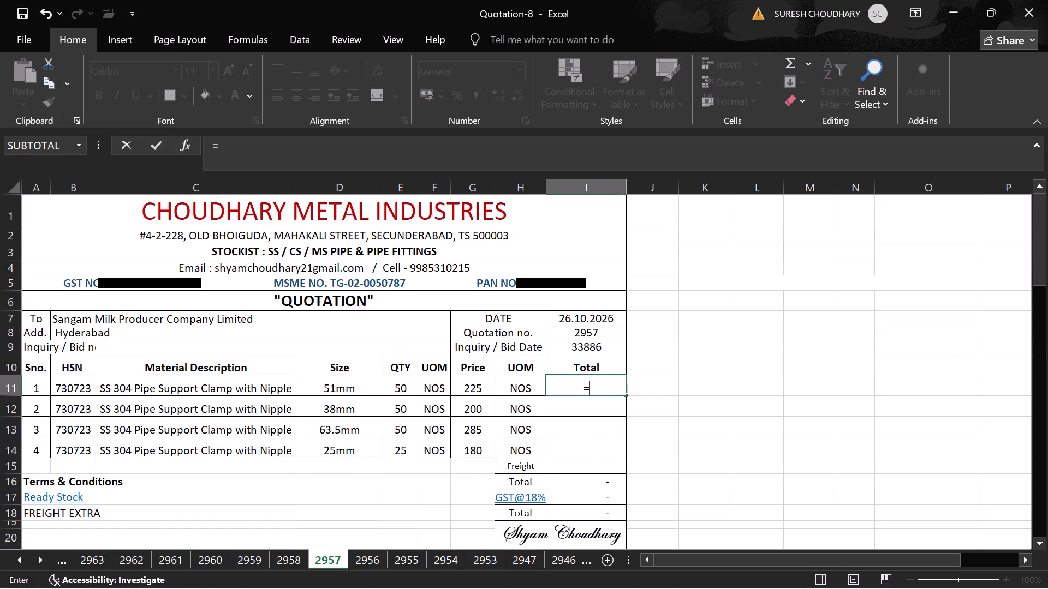
{"action": "left_click", "coordinate": [401, 393]}
{"action": "key", "text": "asterisk"}
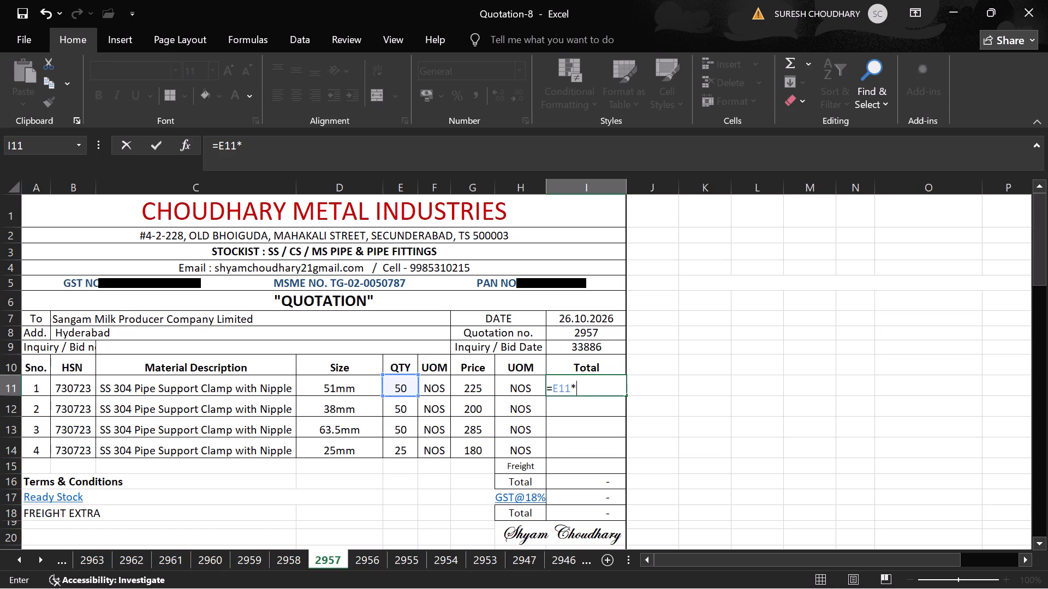
{"action": "left_click", "coordinate": [486, 384]}
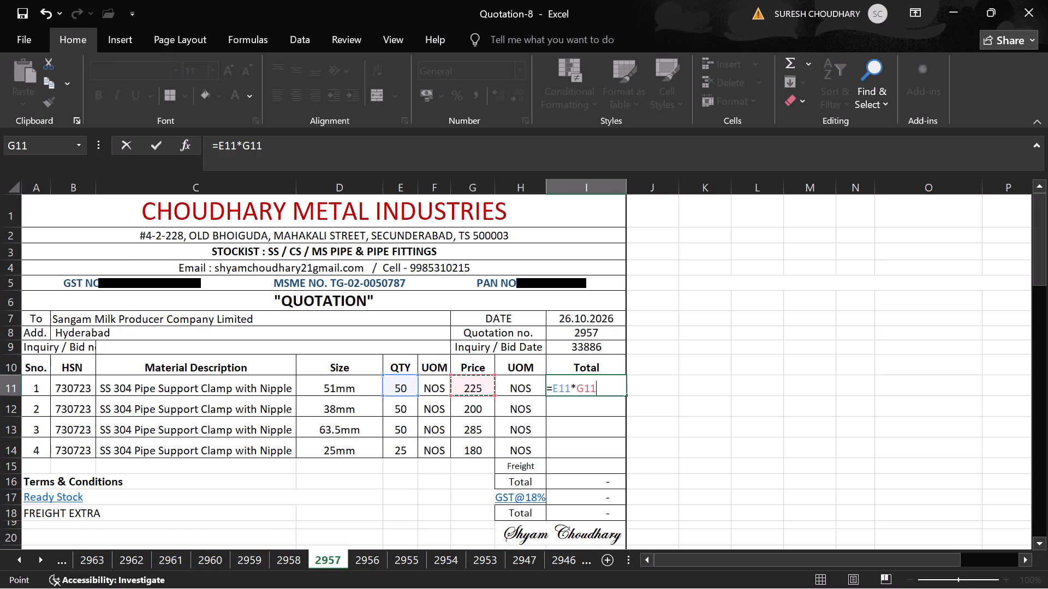
{"action": "key", "text": "Return"}
{"action": "left_click", "coordinate": [609, 390]}
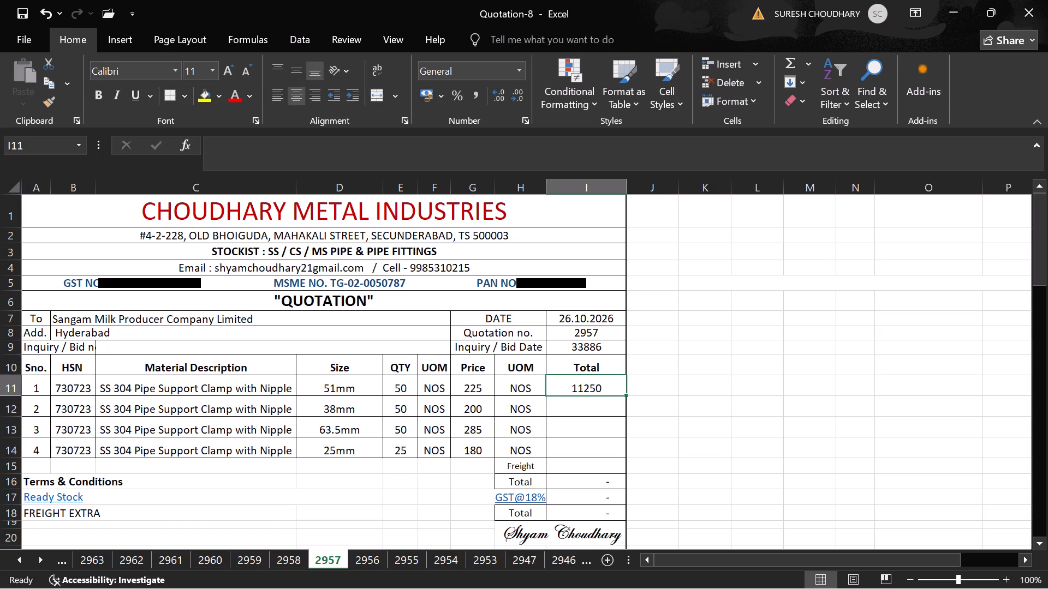
{"action": "left_click_drag", "start_coordinate": [624, 395], "coordinate": [624, 400]}
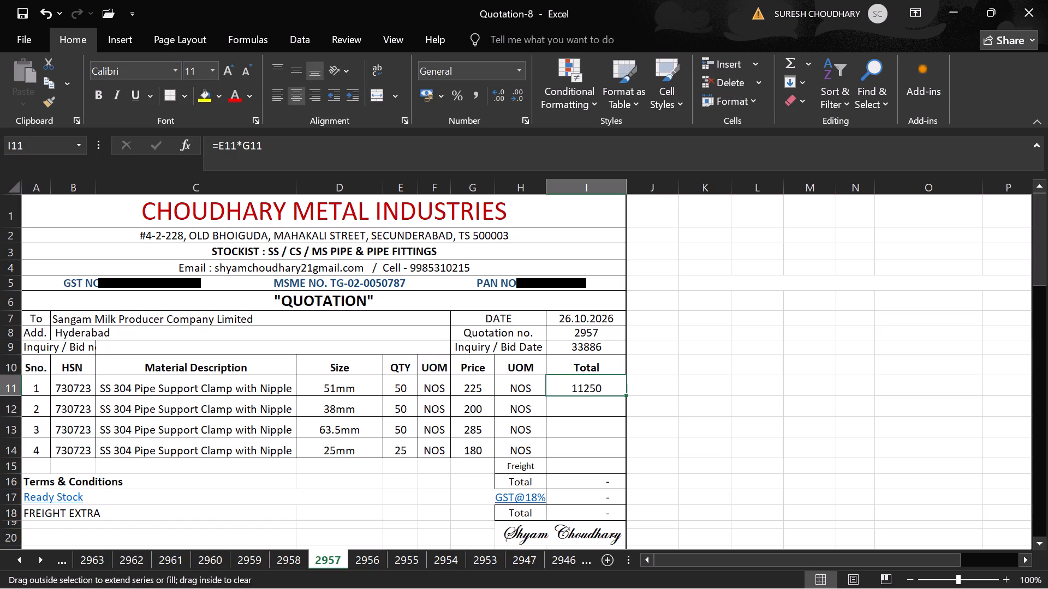
{"action": "left_click_drag", "start_coordinate": [624, 400], "coordinate": [625, 450]}
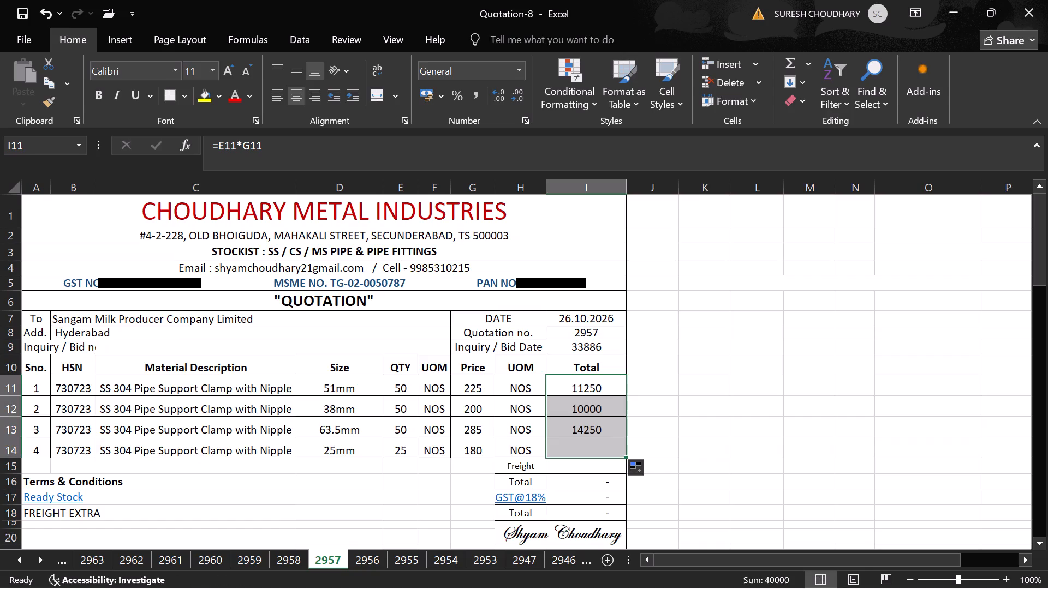
Enter inquiry number 33886 in C9 and set the Inquiry / Bid Date in I9 to 30.10.2026.
{"action": "left_click", "coordinate": [300, 351]}
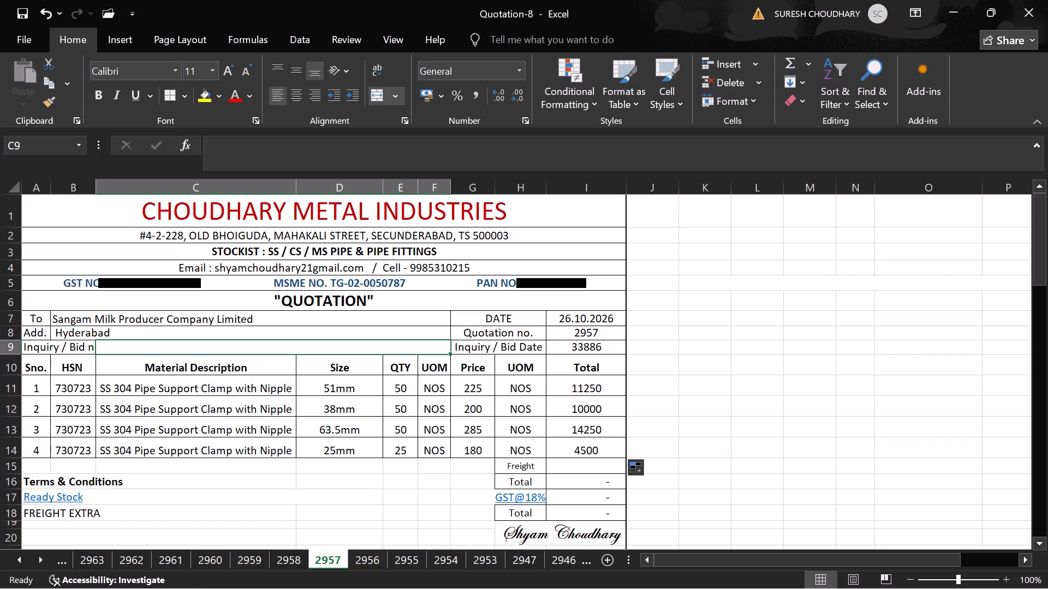
{"action": "type", "text": "33"}
{"action": "type", "text": "886"}
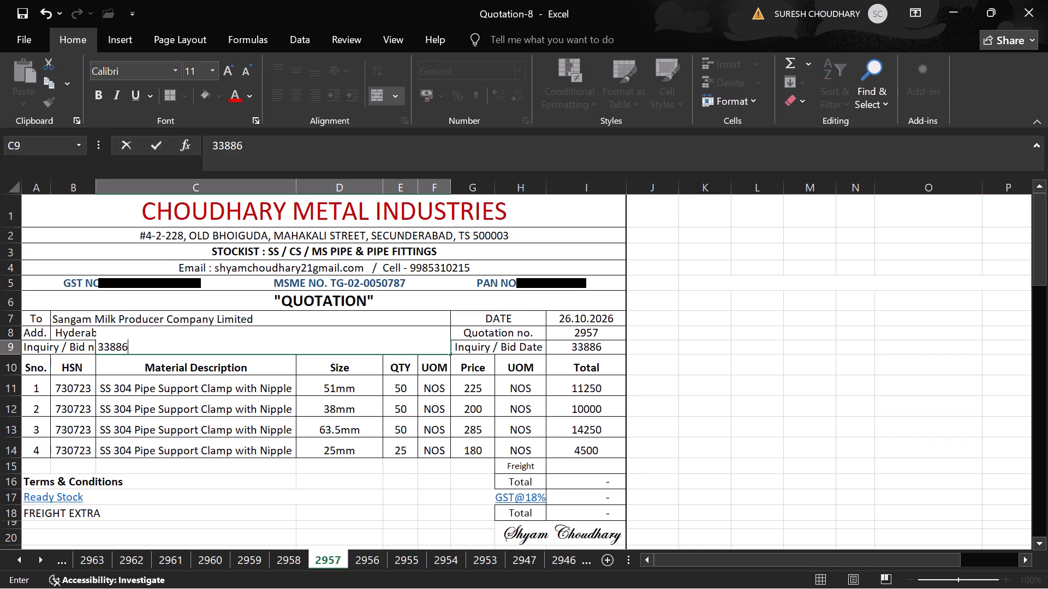
{"action": "left_click", "coordinate": [601, 344]}
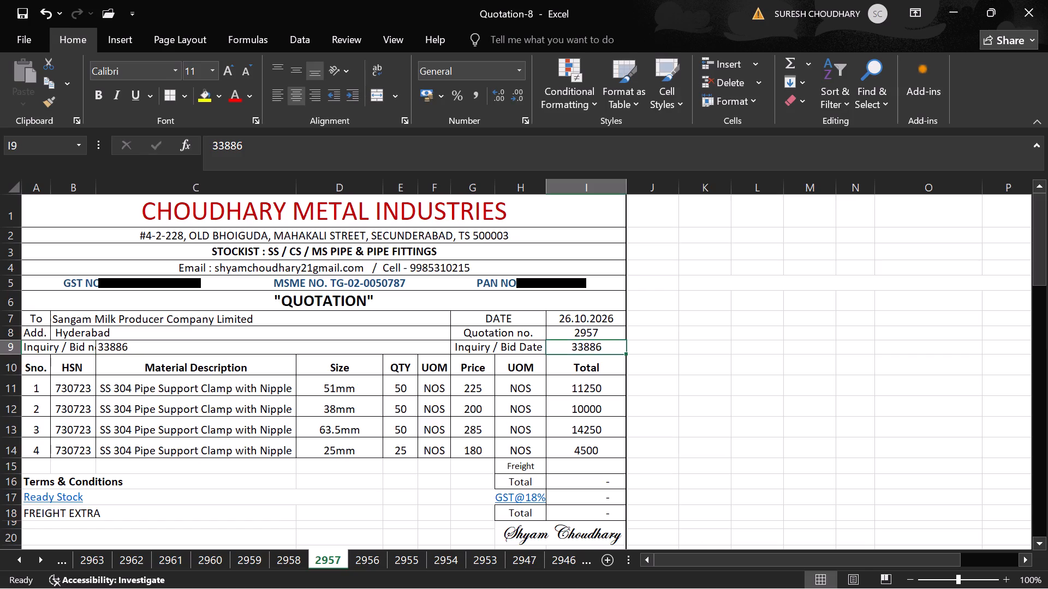
{"action": "type", "text": "30."}
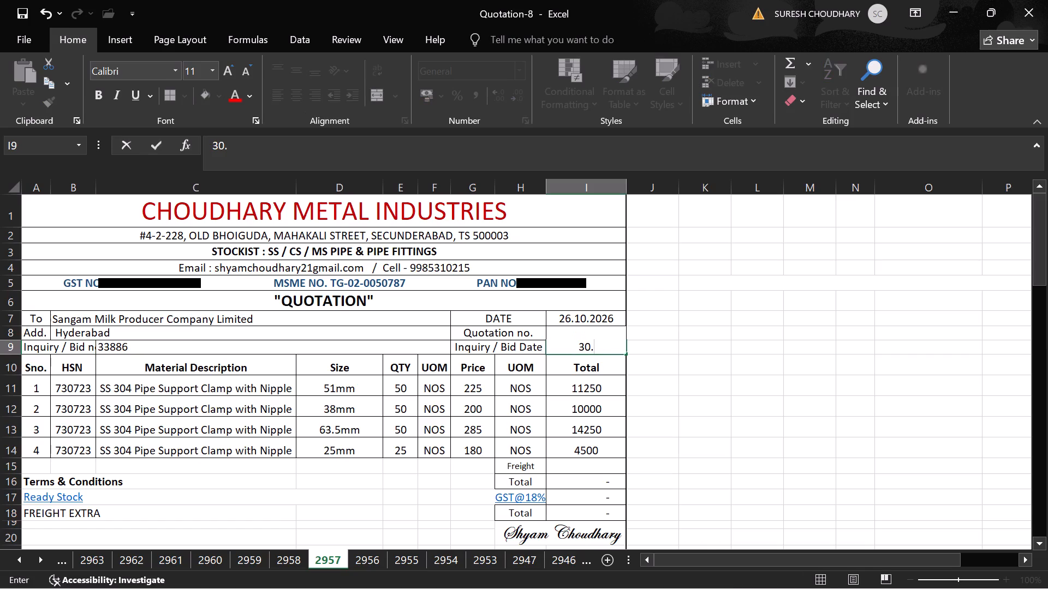
{"action": "type", "text": "10.2029"}
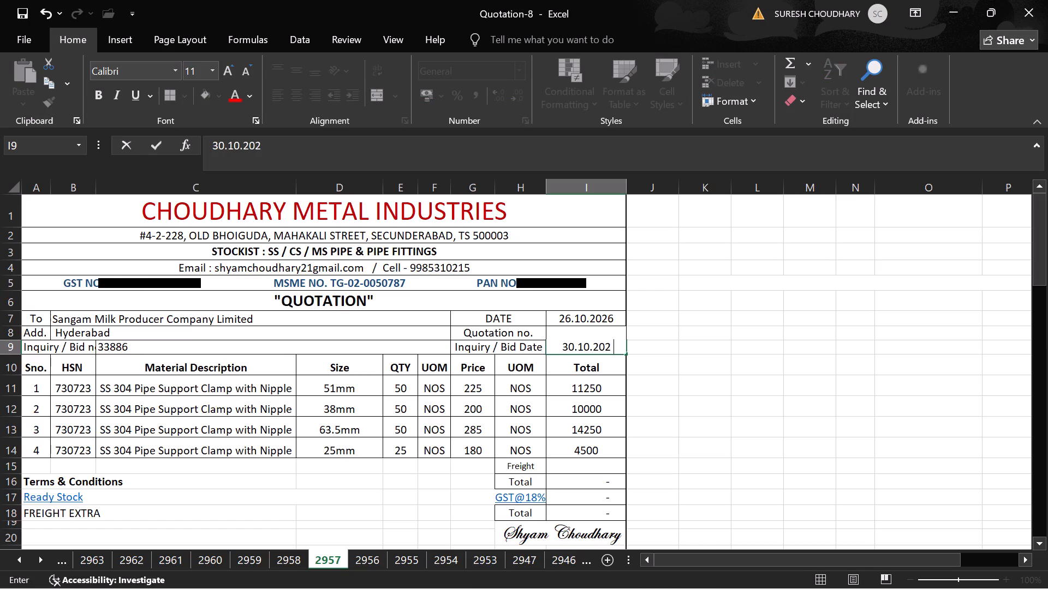
{"action": "key", "text": "BackSpace"}
{"action": "key", "text": "6"}
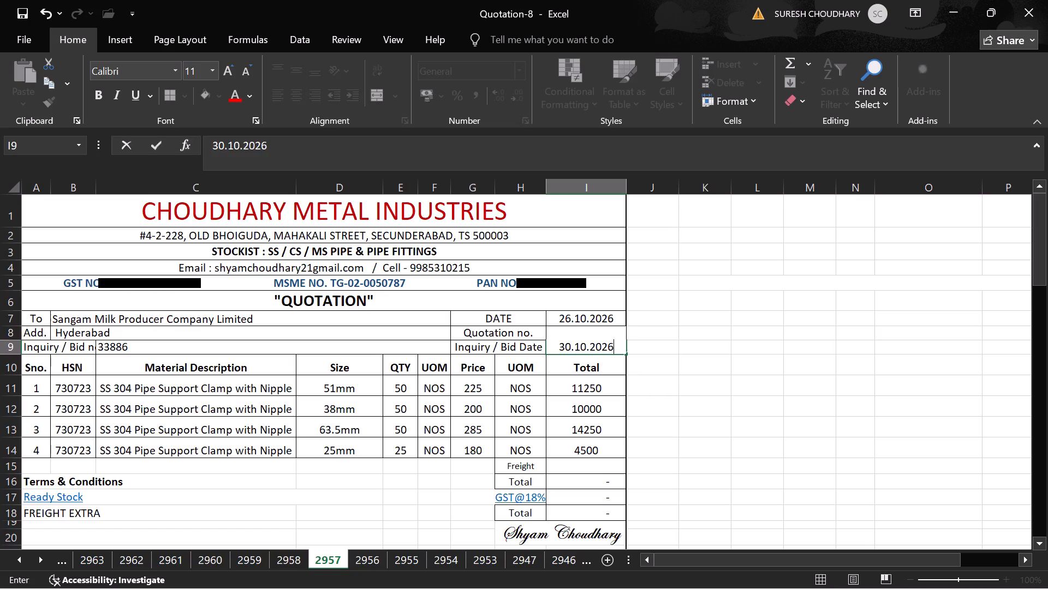
{"action": "key", "text": "Return"}
Replace the Total formula in I16 with =SUM(I11:I15) to cover all item totals and freight.
{"action": "key", "text": "Return"}
{"action": "key", "text": "Return"}
{"action": "key", "text": "Return"}
{"action": "key", "text": "Return"}
{"action": "key", "text": "Return"}
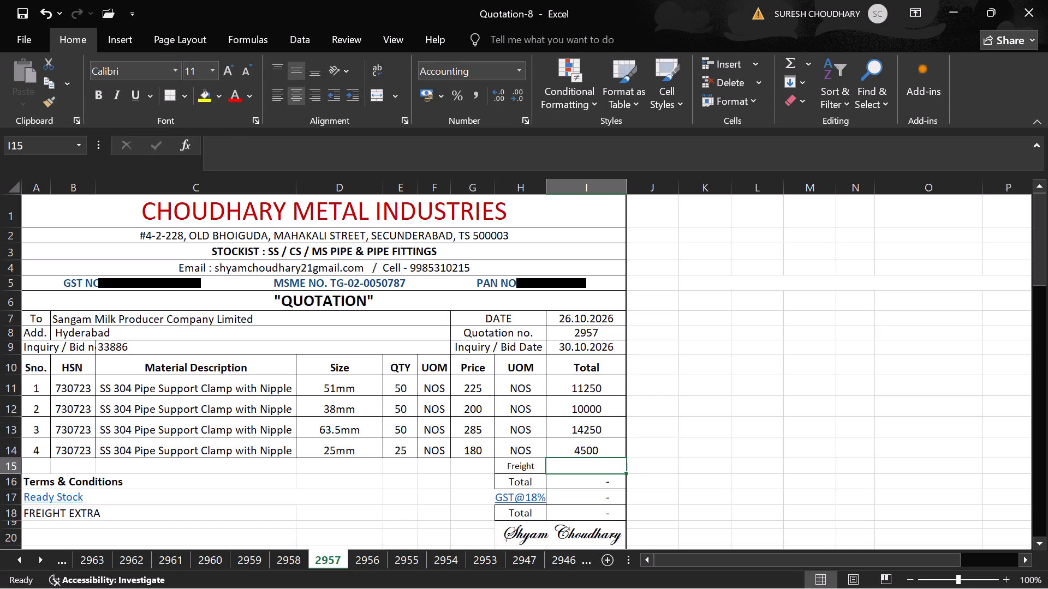
{"action": "key", "text": "Return"}
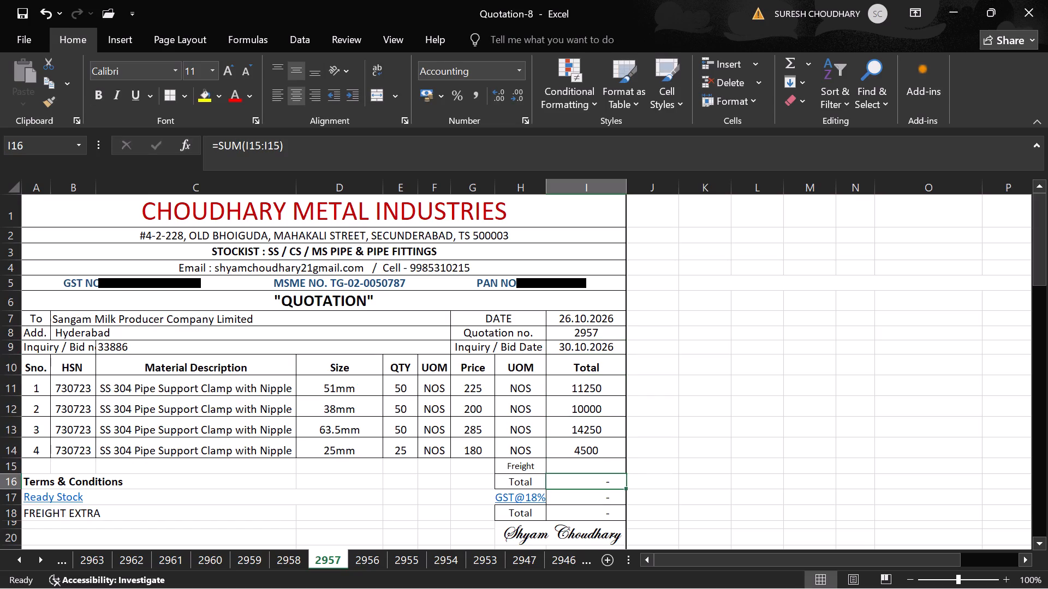
{"action": "key", "text": "equal"}
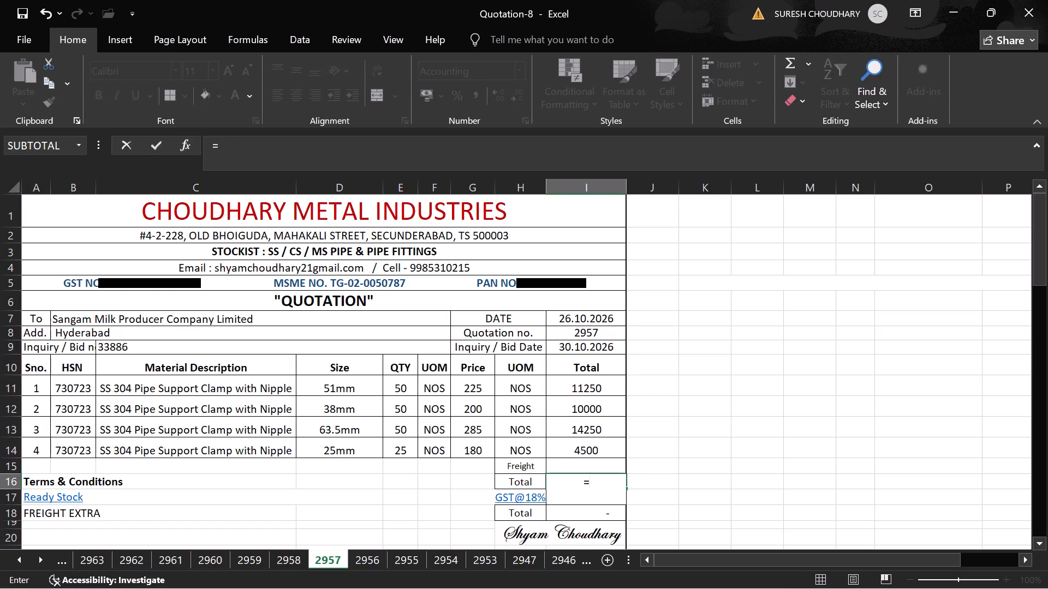
{"action": "type", "text": "SUM"}
{"action": "key", "text": "shift+parenleft"}
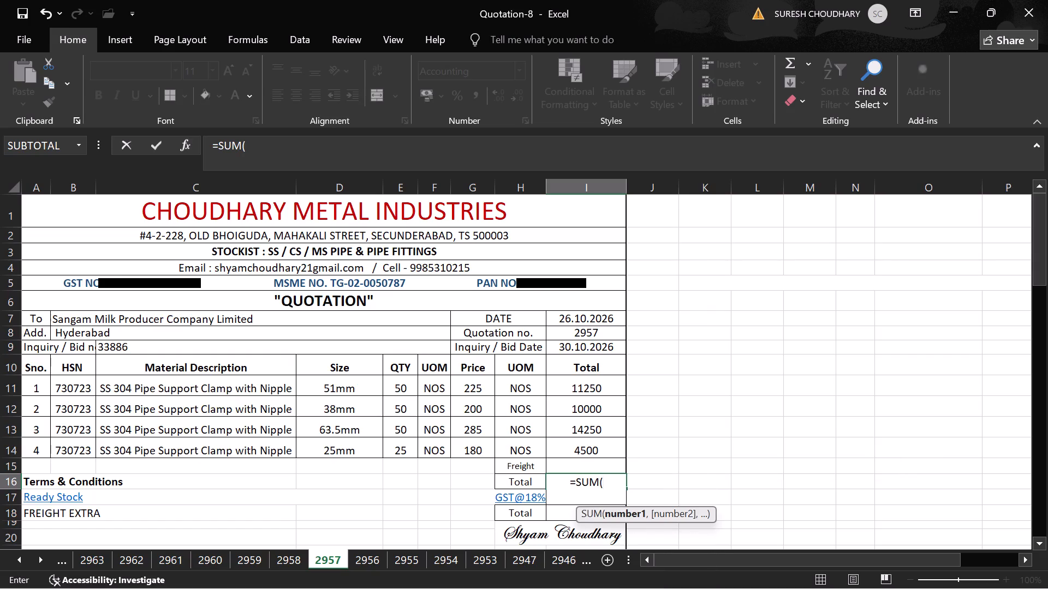
{"action": "left_click_drag", "start_coordinate": [572, 386], "coordinate": [570, 465]}
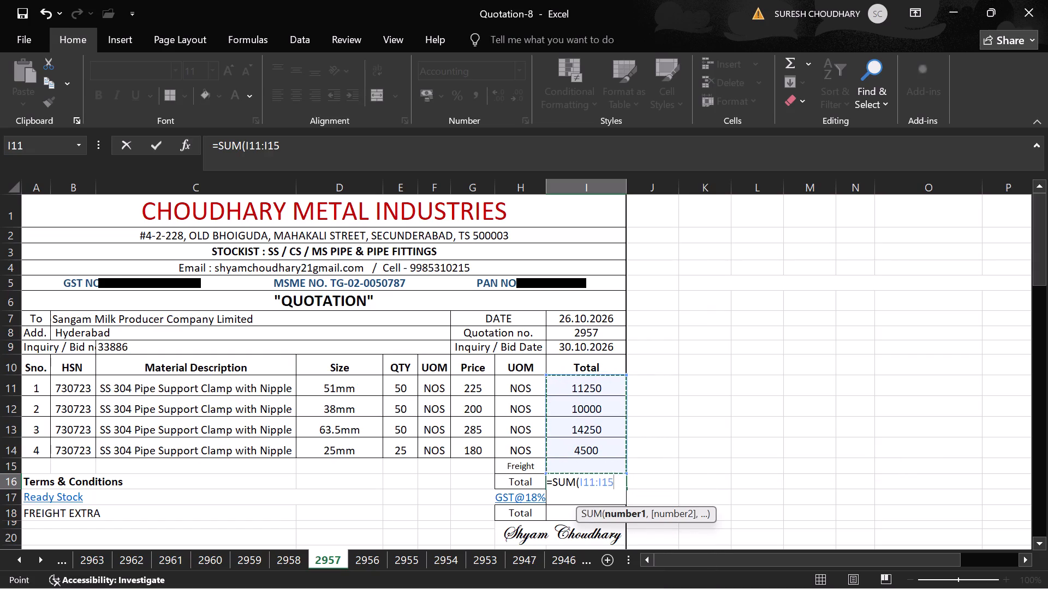
{"action": "key", "text": "shift+parenright"}
{"action": "key", "text": "Return"}
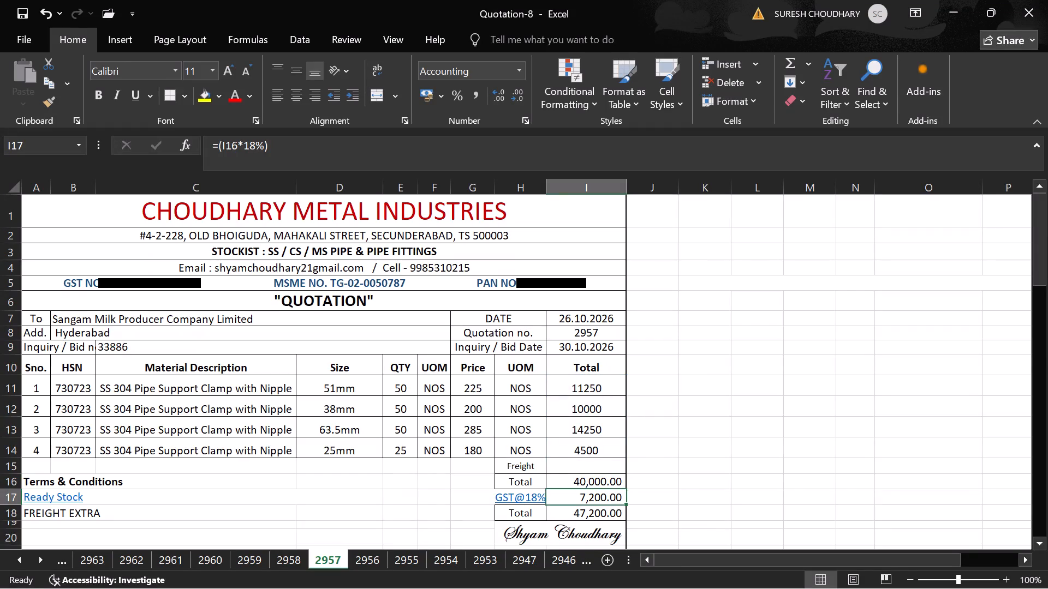
Apply the comma number style to the item totals in I11:I14.
{"action": "left_click", "coordinate": [588, 380]}
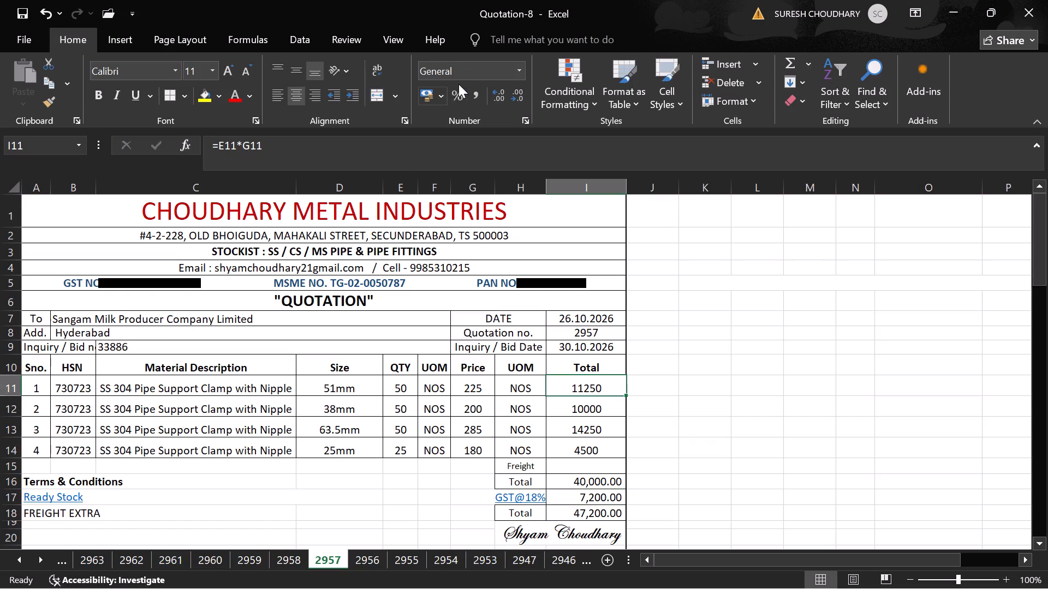
{"action": "left_click", "coordinate": [469, 89]}
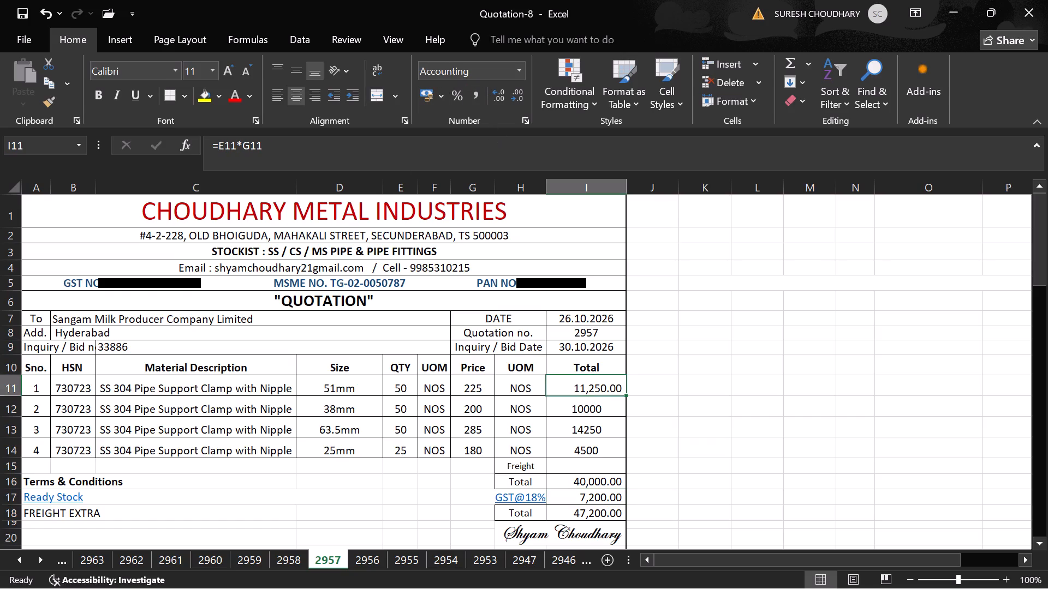
{"action": "key", "text": "Down"}
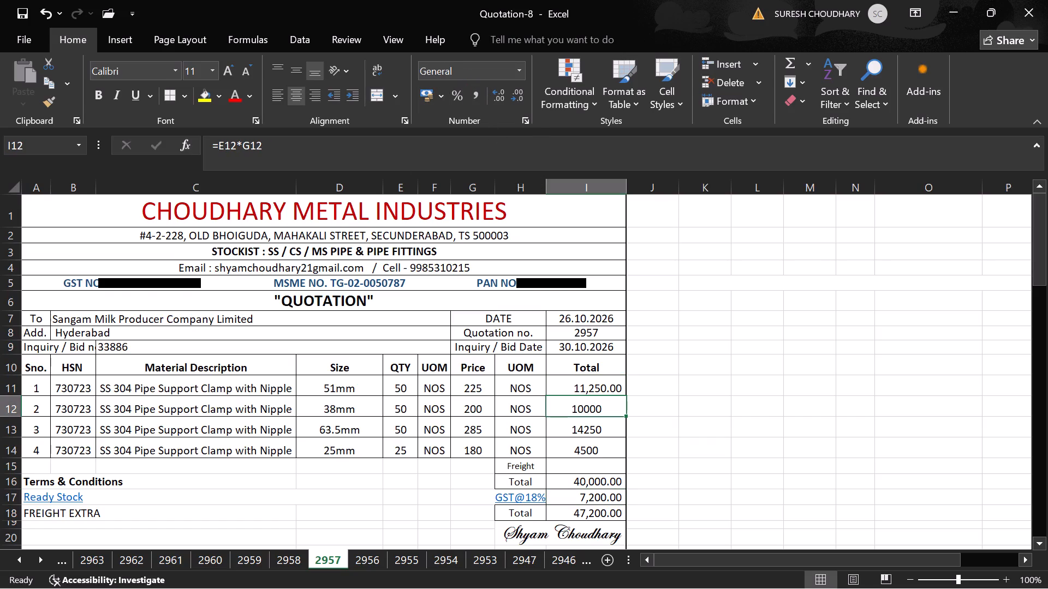
{"action": "key", "text": "shift+Down"}
{"action": "key", "text": "shift+Down"}
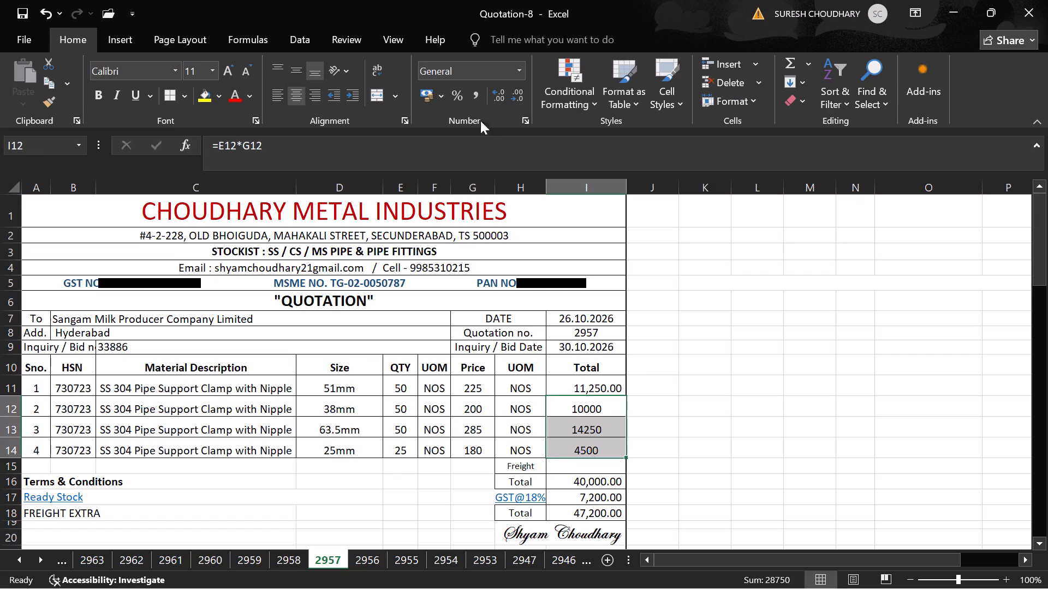
{"action": "left_click", "coordinate": [476, 93]}
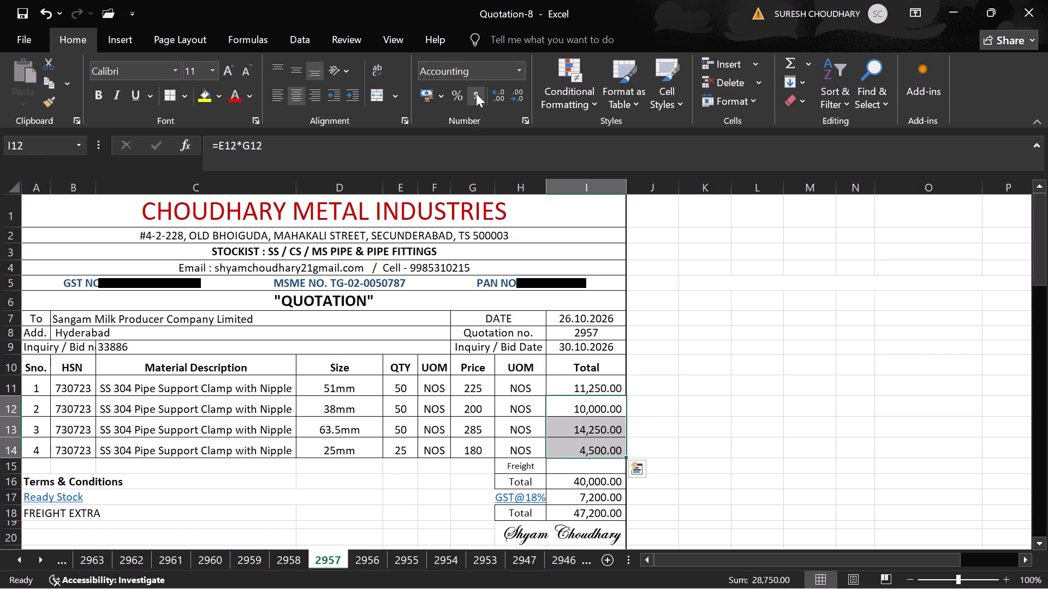
{"action": "left_click", "coordinate": [803, 329]}
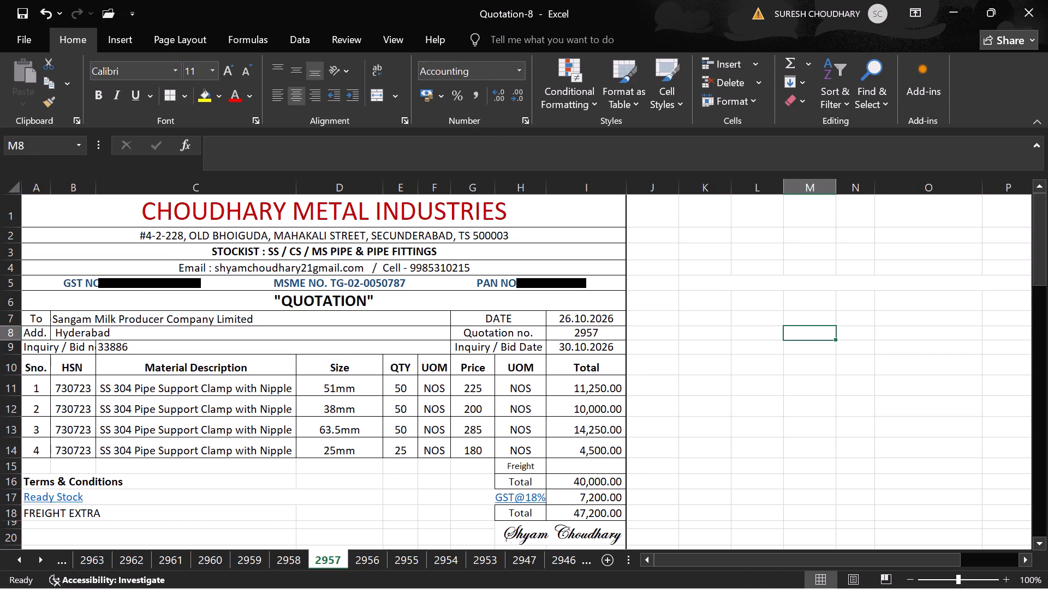
Set the quotation date in I7 to 02.11.2026 and save the workbook.
{"action": "left_click", "coordinate": [588, 320]}
{"action": "type", "text": "02.11.2026"}
{"action": "key", "text": "Return"}
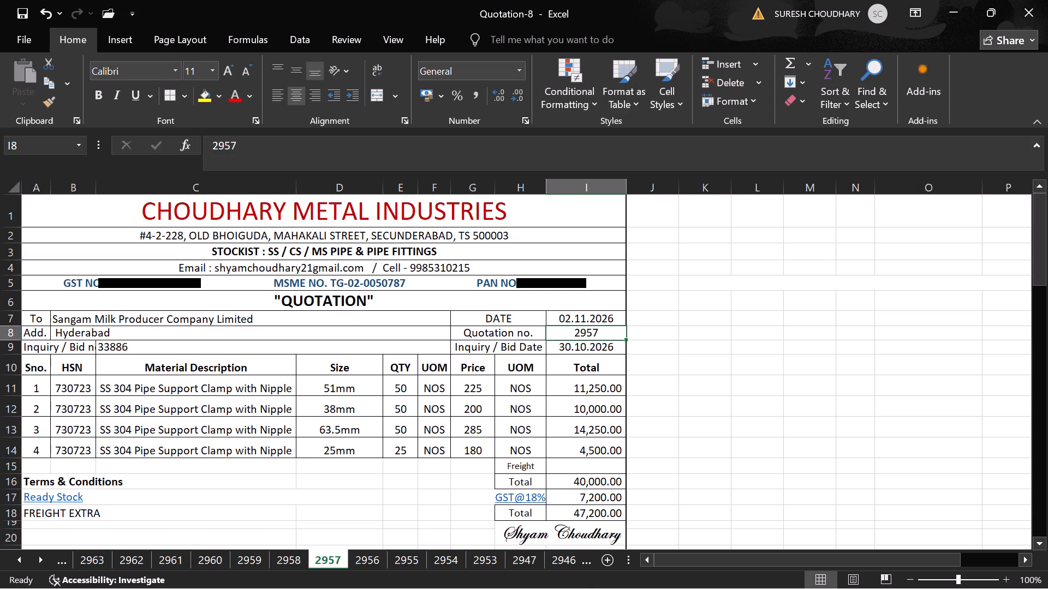
{"action": "key", "text": "ctrl+s"}
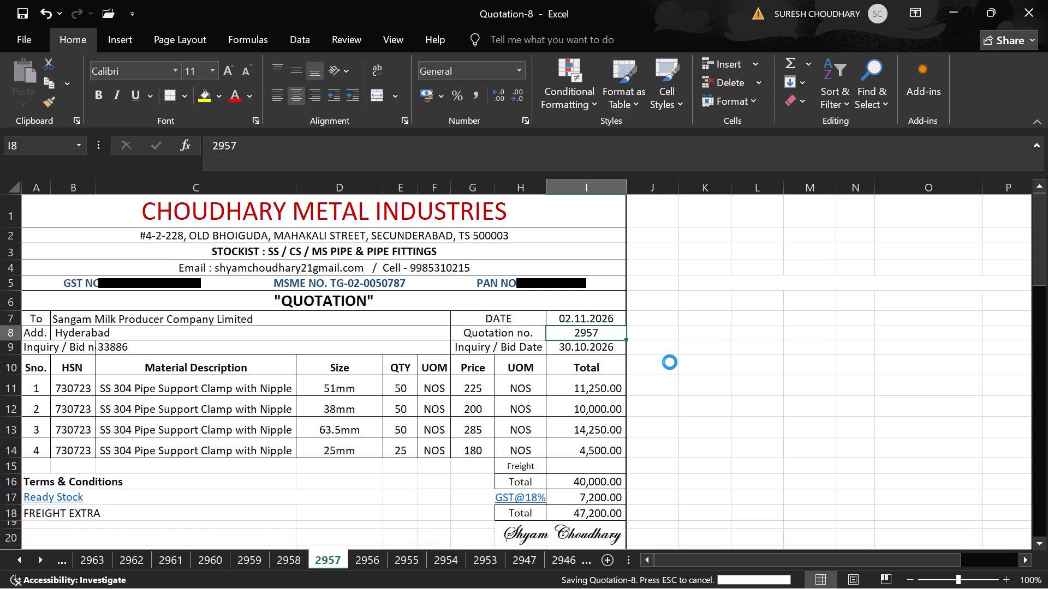
{"action": "key", "text": "ctrl+s"}
Check the print preview, narrow the Size column D so column I fits on the printed page, and save the workbook.
{"action": "key", "text": "ctrl+p"}
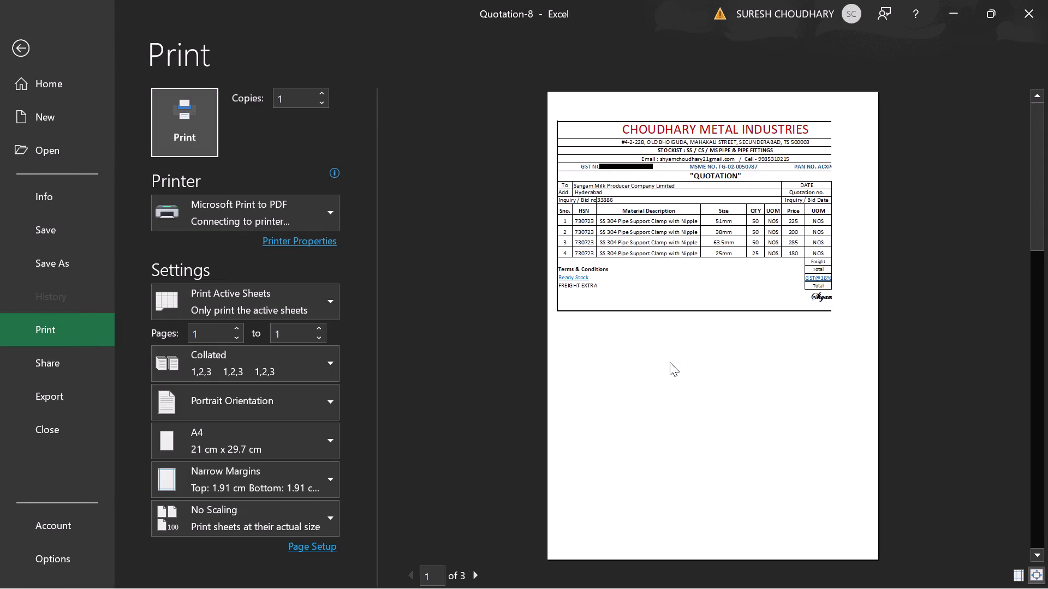
{"action": "left_click", "coordinate": [29, 51]}
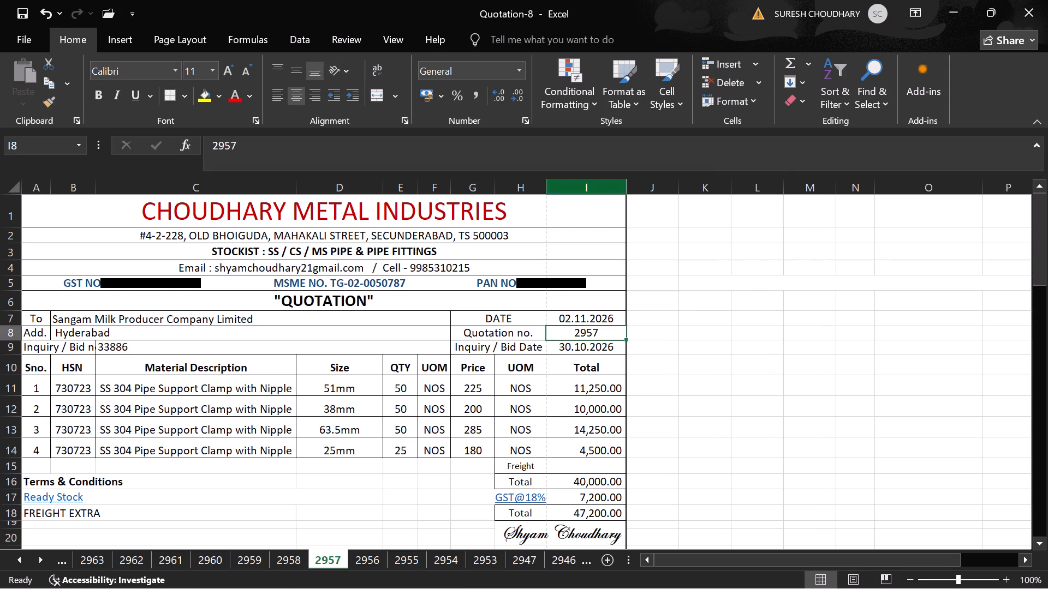
{"action": "left_click_drag", "start_coordinate": [384, 187], "coordinate": [369, 189]}
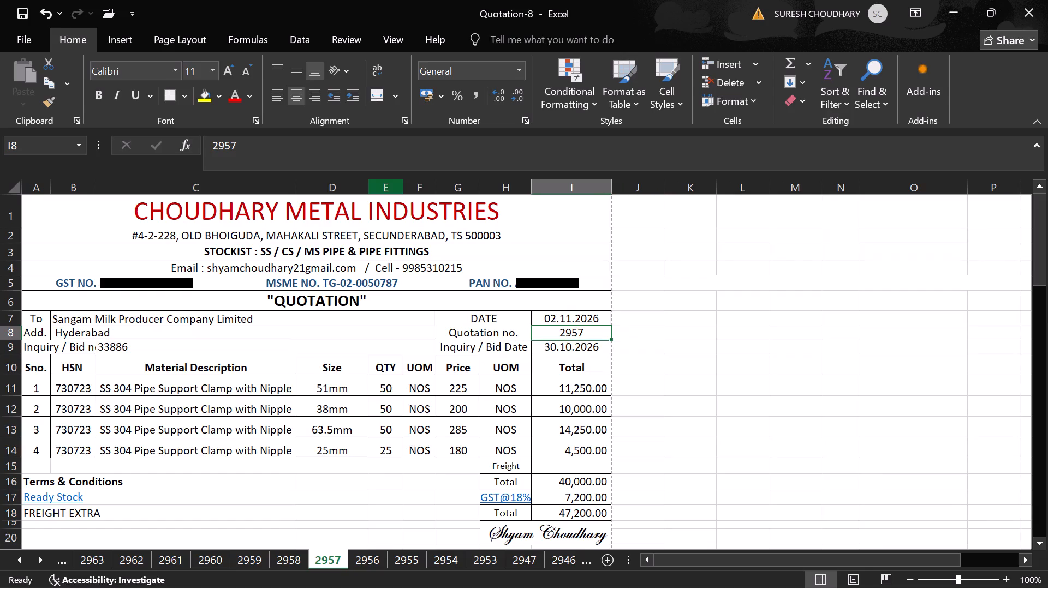
{"action": "key", "text": "ctrl+s"}
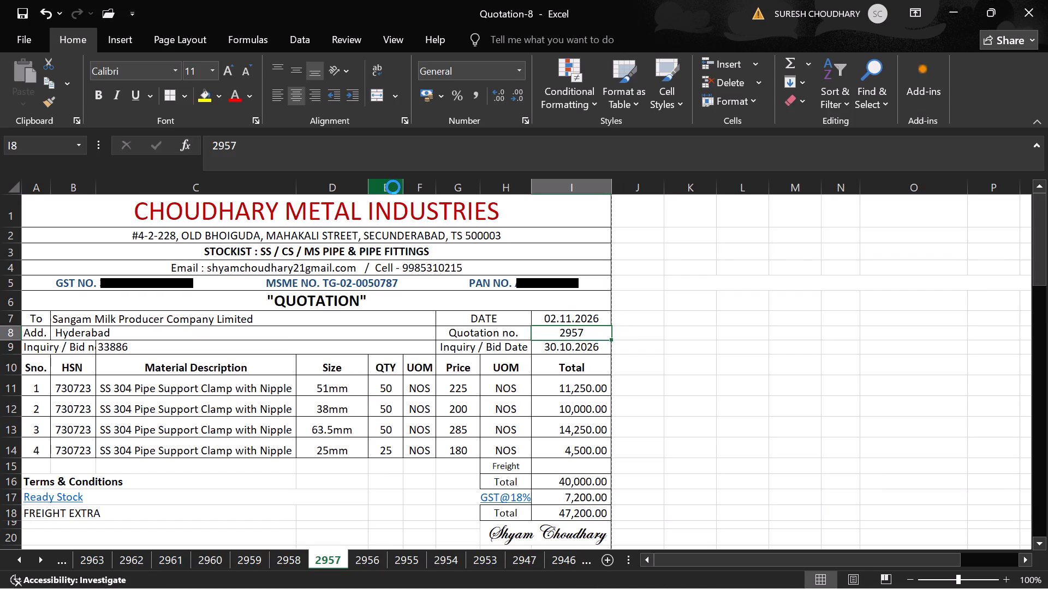
Print quotation 2957 to PDF with Microsoft Print to PDF, saving it in Downloads as Q-2957.
{"action": "key", "text": "ctrl+p"}
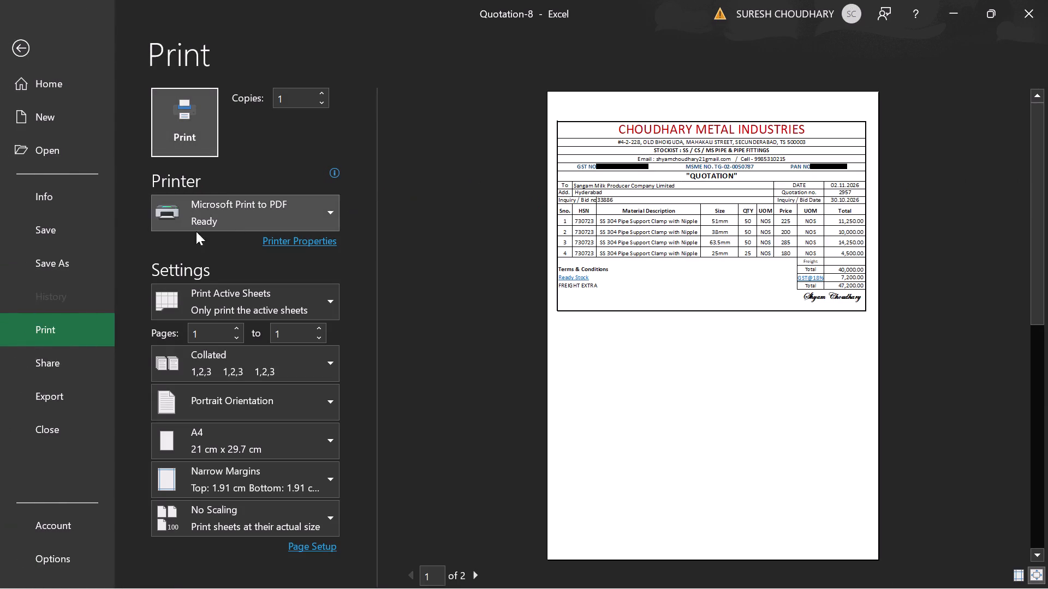
{"action": "left_click", "coordinate": [228, 219]}
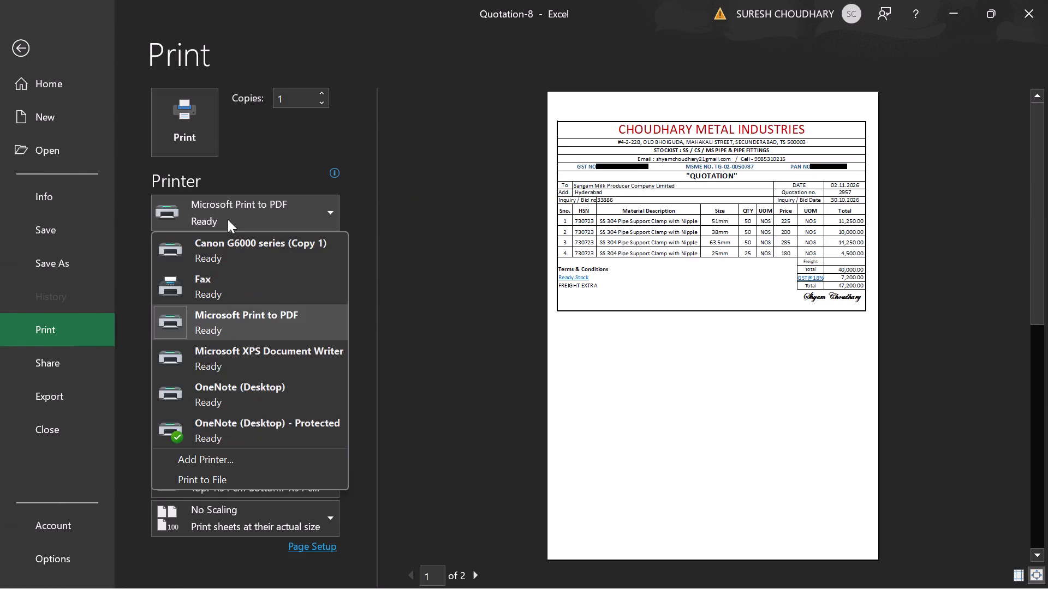
{"action": "left_click", "coordinate": [231, 320]}
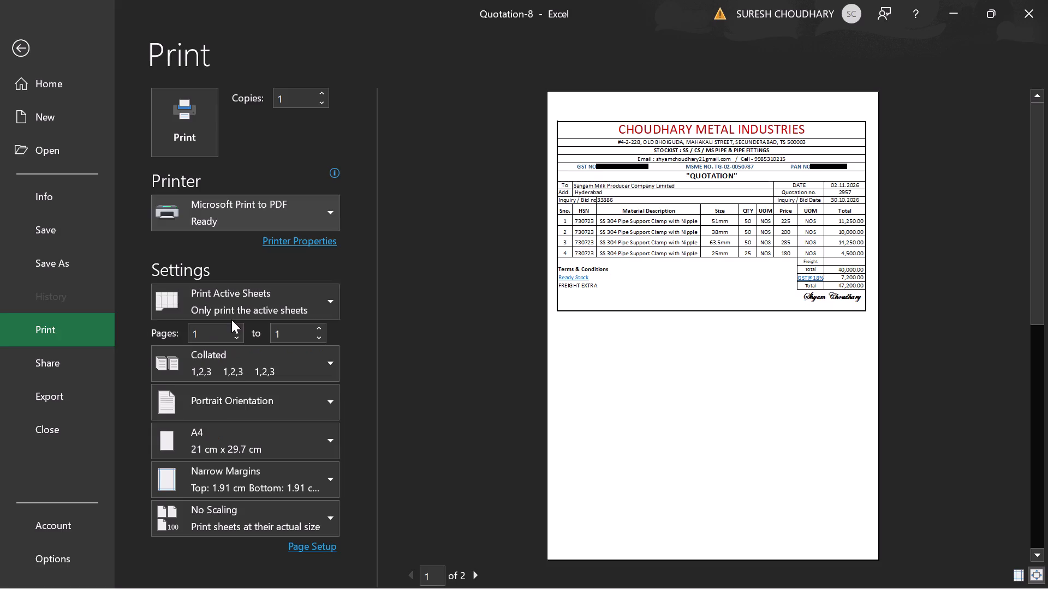
{"action": "left_click", "coordinate": [197, 139]}
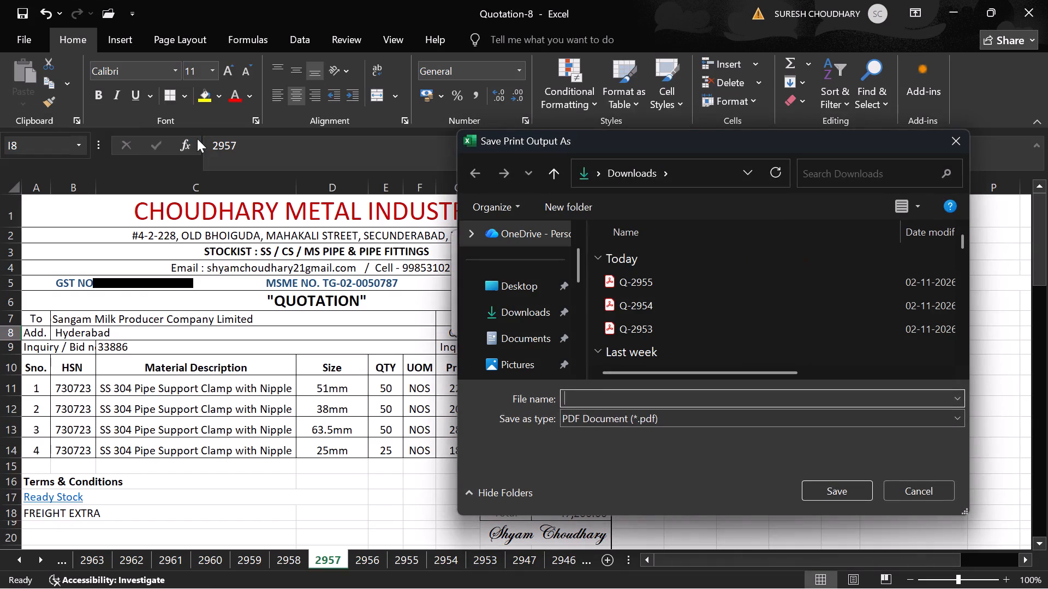
{"action": "key", "text": "q"}
{"action": "key", "text": "minus"}
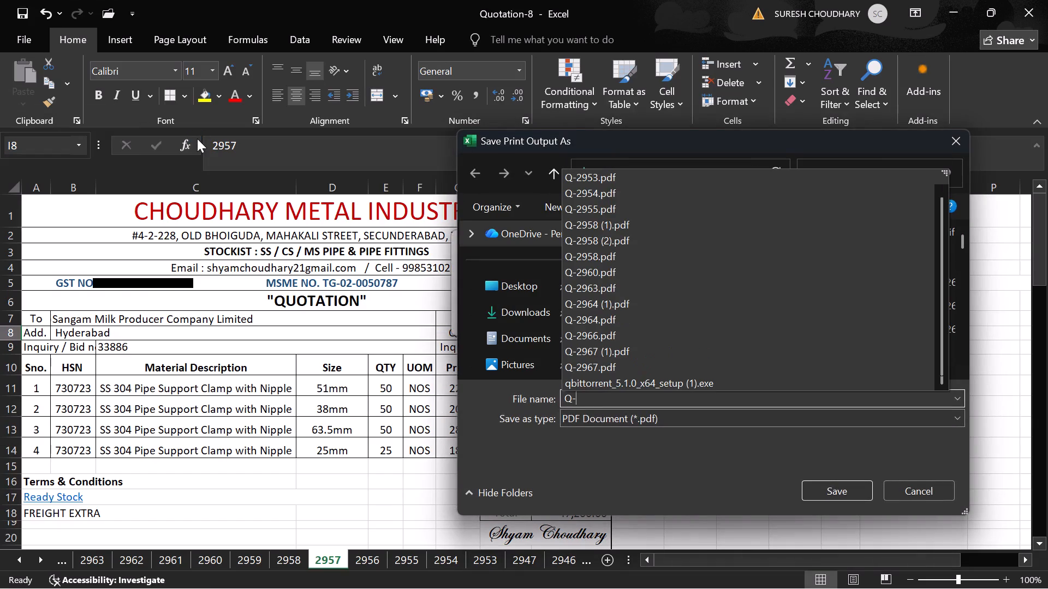
{"action": "type", "text": "2957"}
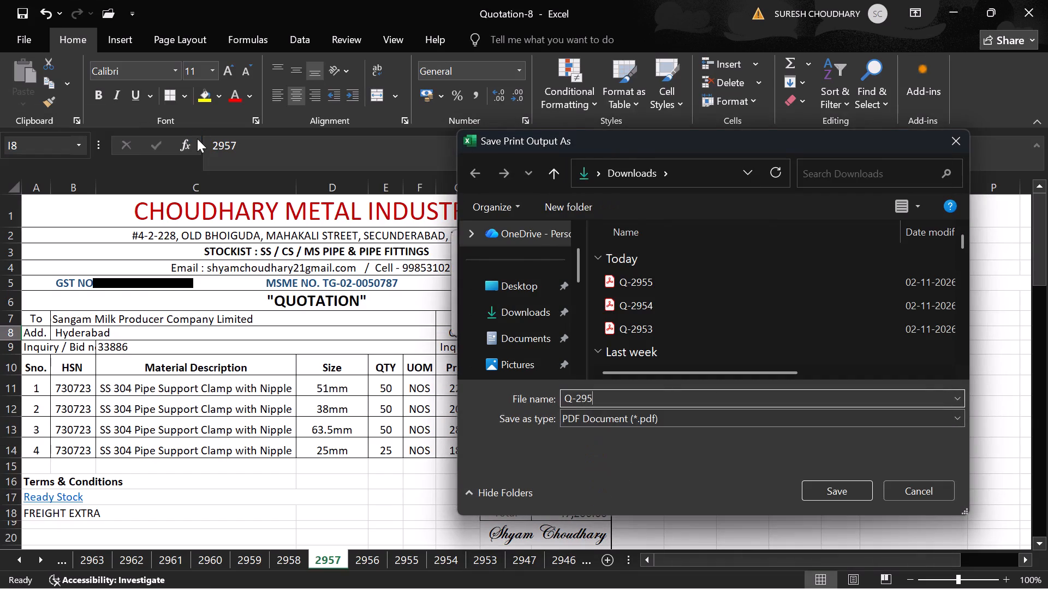
{"action": "key", "text": "Return"}
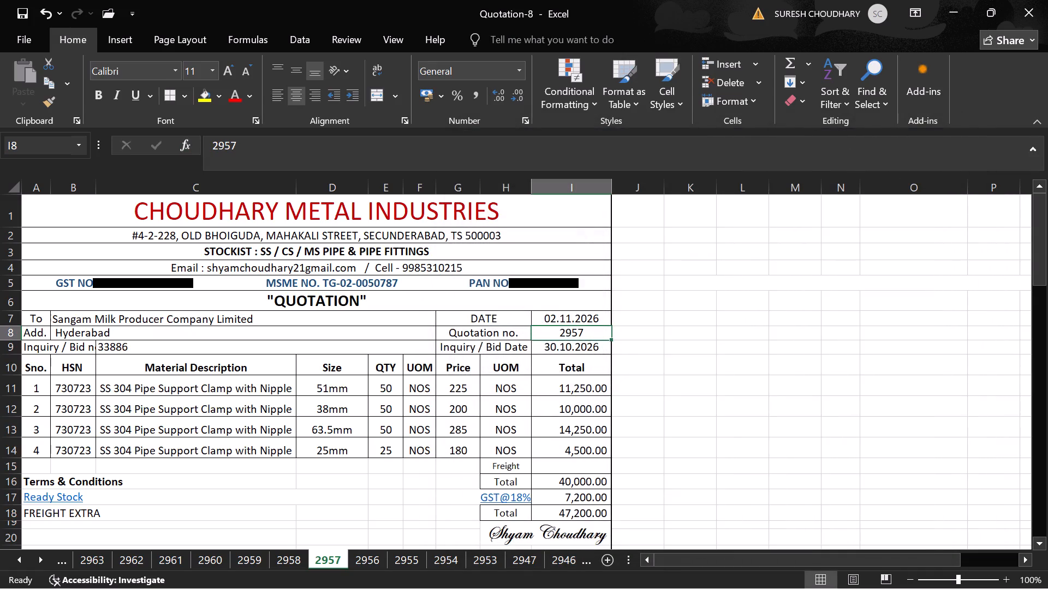
Look through the quotation sheets from 2958 onward for the next Sangam Milk Producer Company Limited quotation to complete.
{"action": "left_click", "coordinate": [291, 561]}
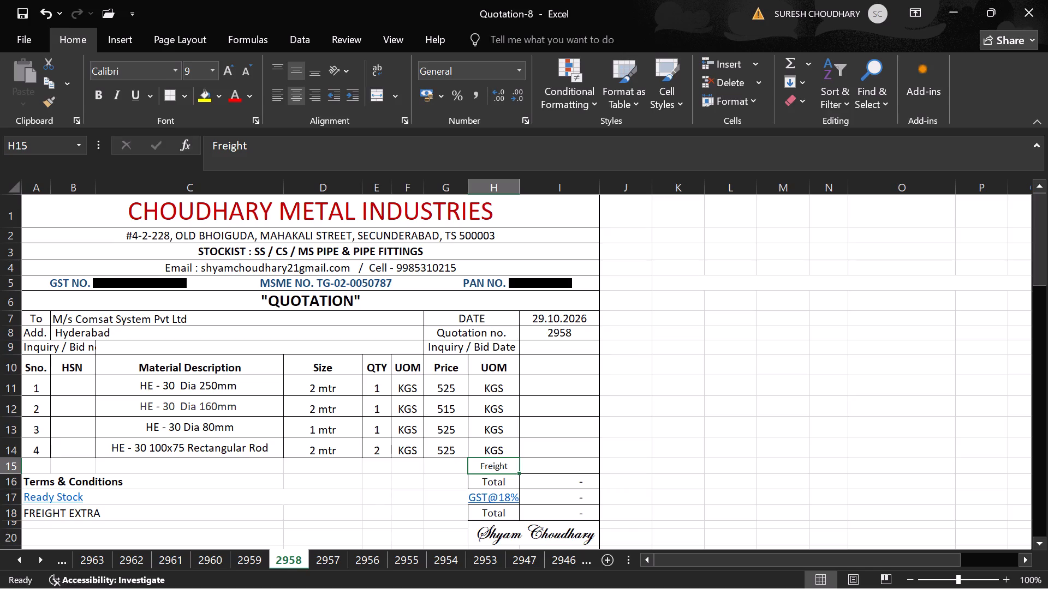
{"action": "left_click", "coordinate": [251, 559]}
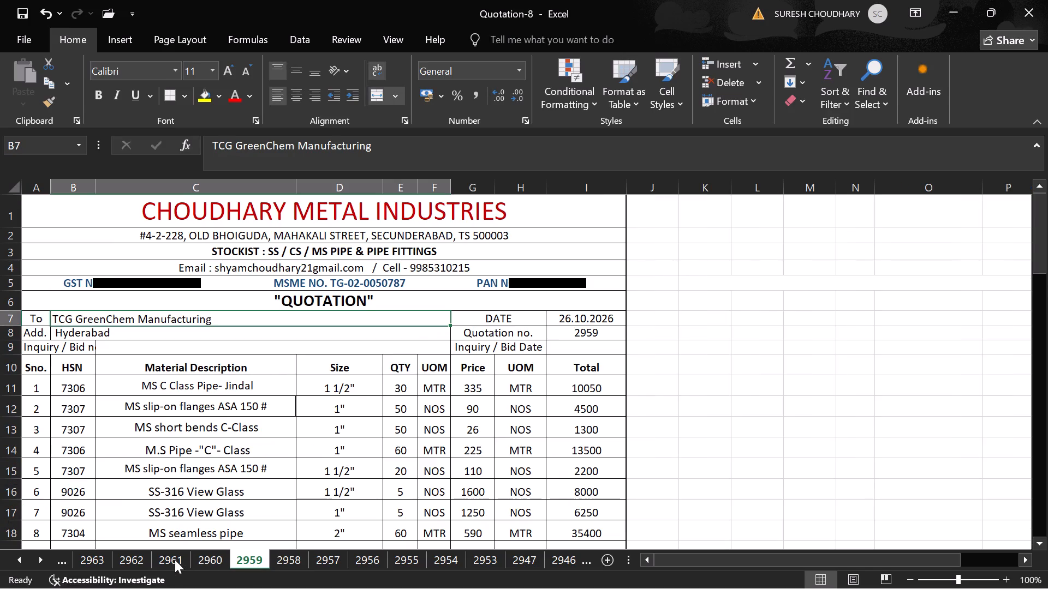
{"action": "left_click", "coordinate": [203, 560]}
{"action": "left_click", "coordinate": [168, 560]}
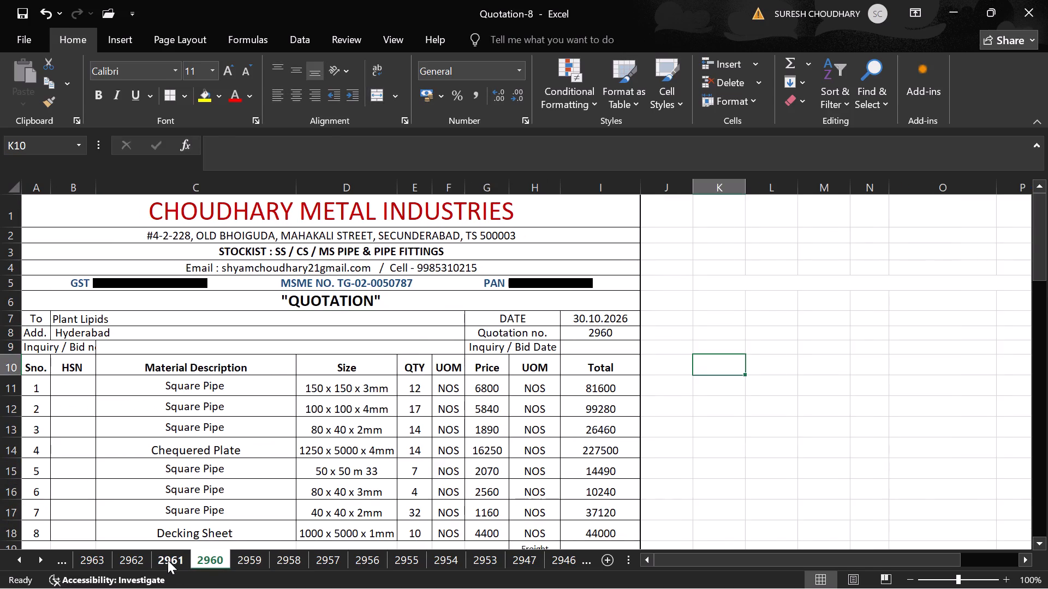
{"action": "left_click", "coordinate": [122, 562]}
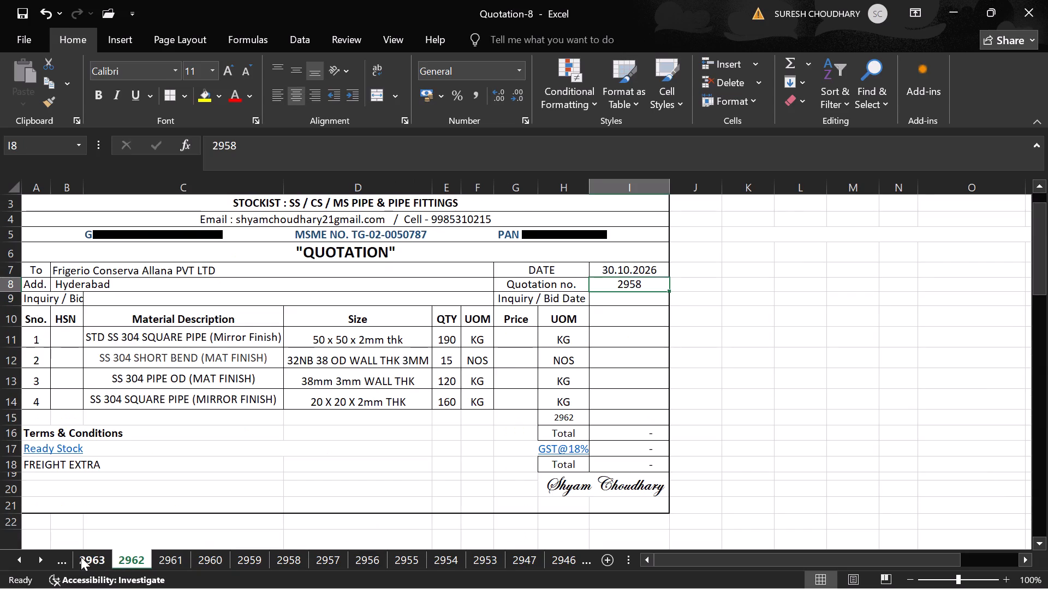
{"action": "left_click", "coordinate": [81, 557]}
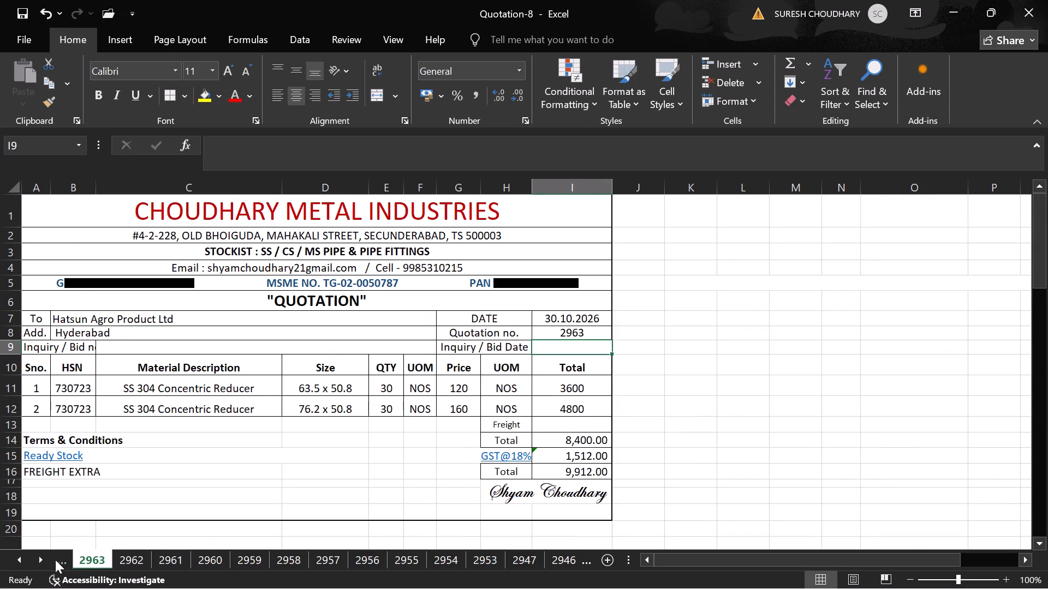
{"action": "left_click", "coordinate": [55, 560]}
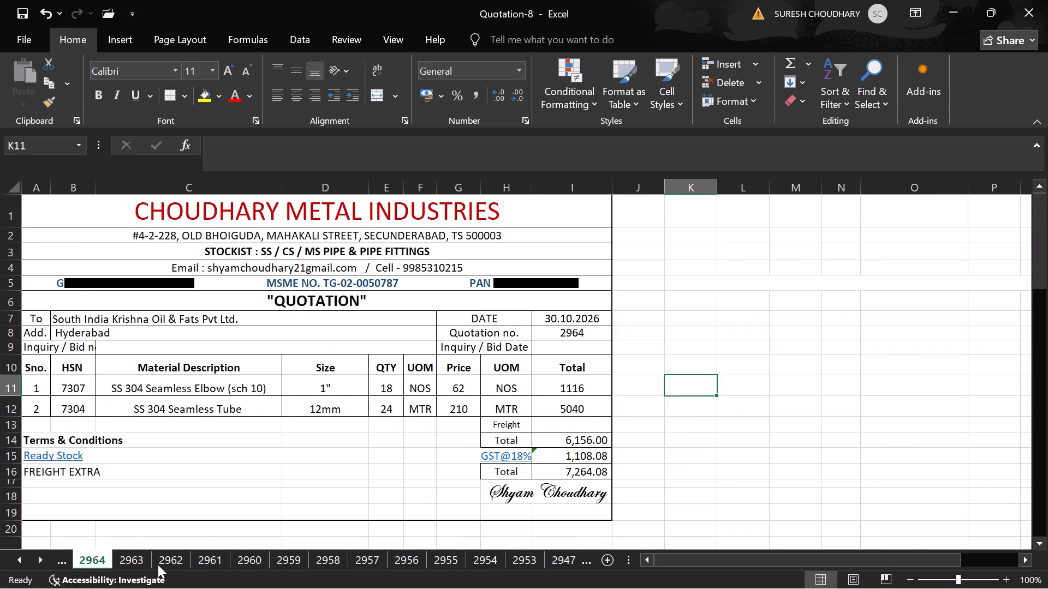
{"action": "left_click", "coordinate": [162, 566]}
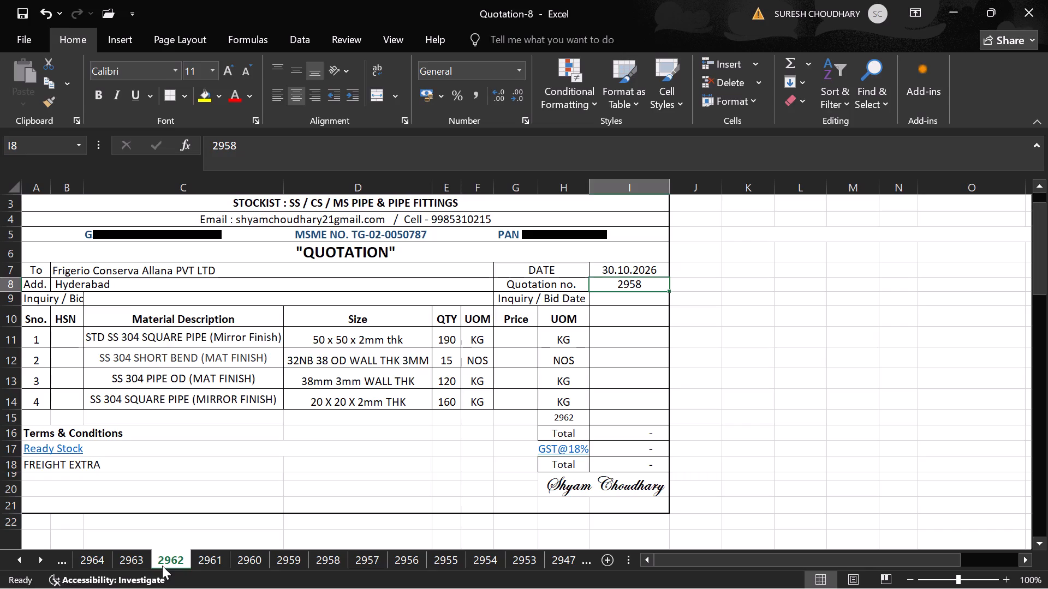
{"action": "left_click", "coordinate": [59, 560]}
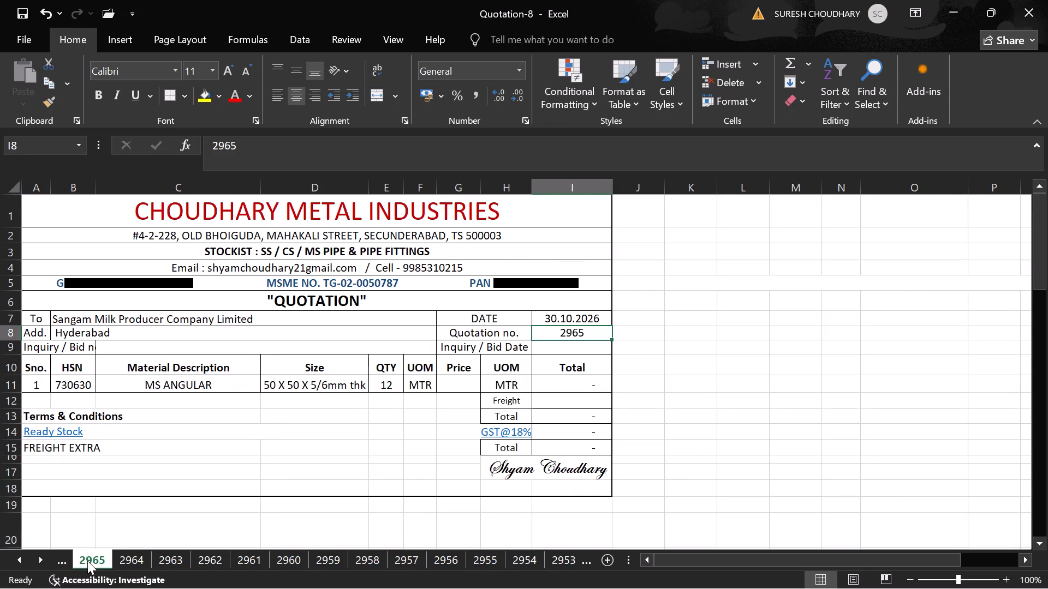
In quotation 2965, set the MS ANGULAR item's price to 340 and its HSN code to 7216.
{"action": "left_click", "coordinate": [455, 383]}
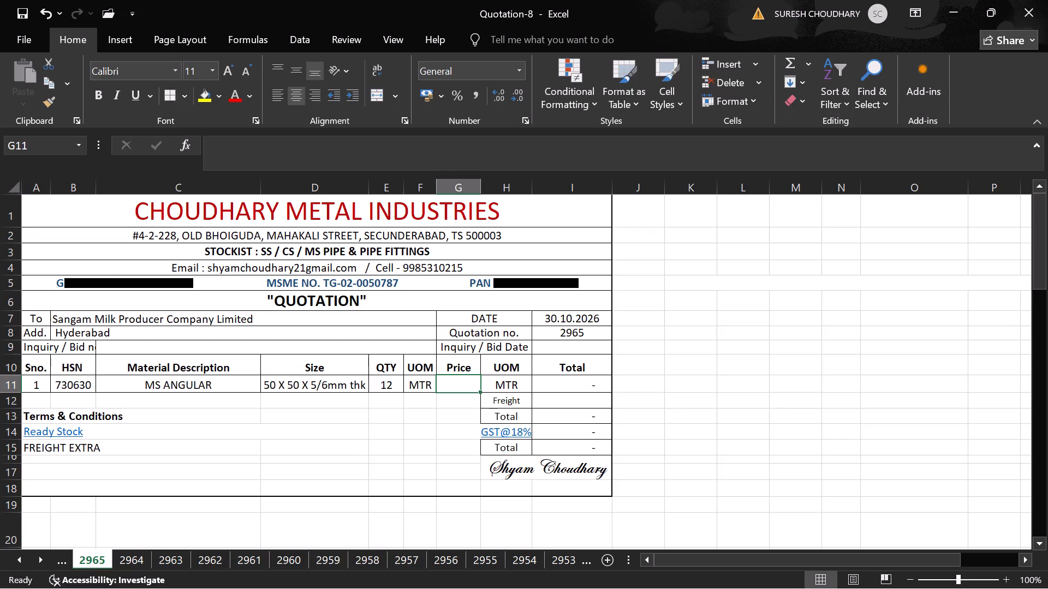
{"action": "type", "text": "340"}
{"action": "key", "text": "Return"}
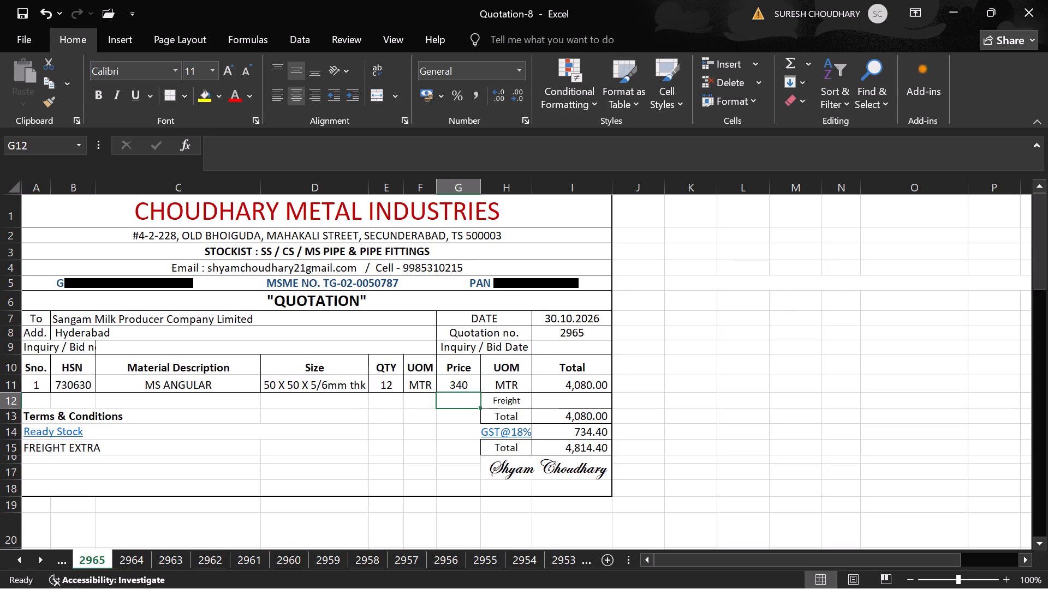
{"action": "left_click", "coordinate": [78, 384]}
{"action": "type", "text": "7216"}
{"action": "key", "text": "Return"}
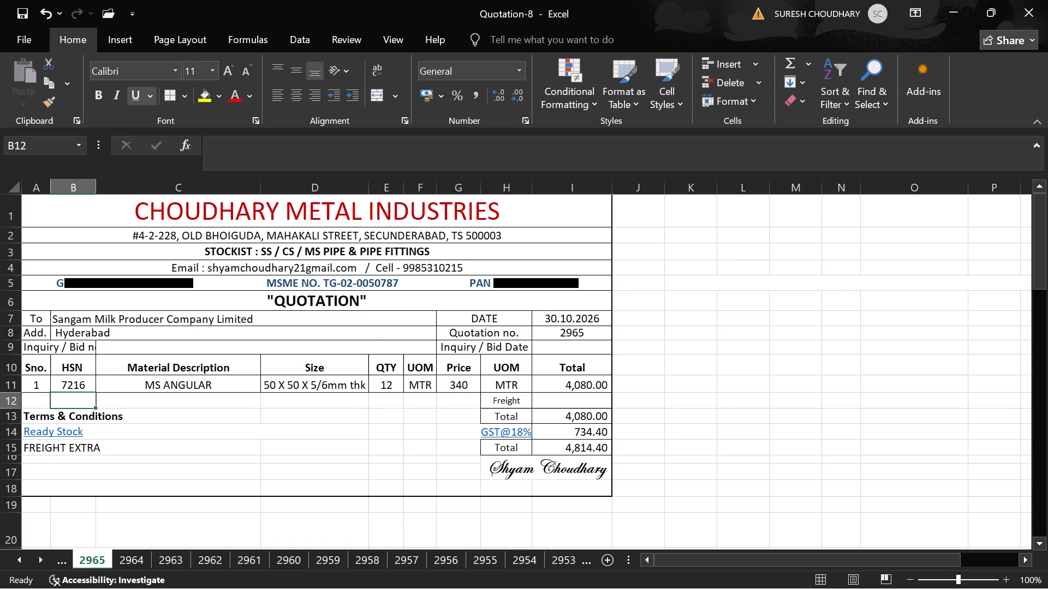
Set the quotation date in I7 to 02.11.2026.
{"action": "left_click", "coordinate": [579, 317]}
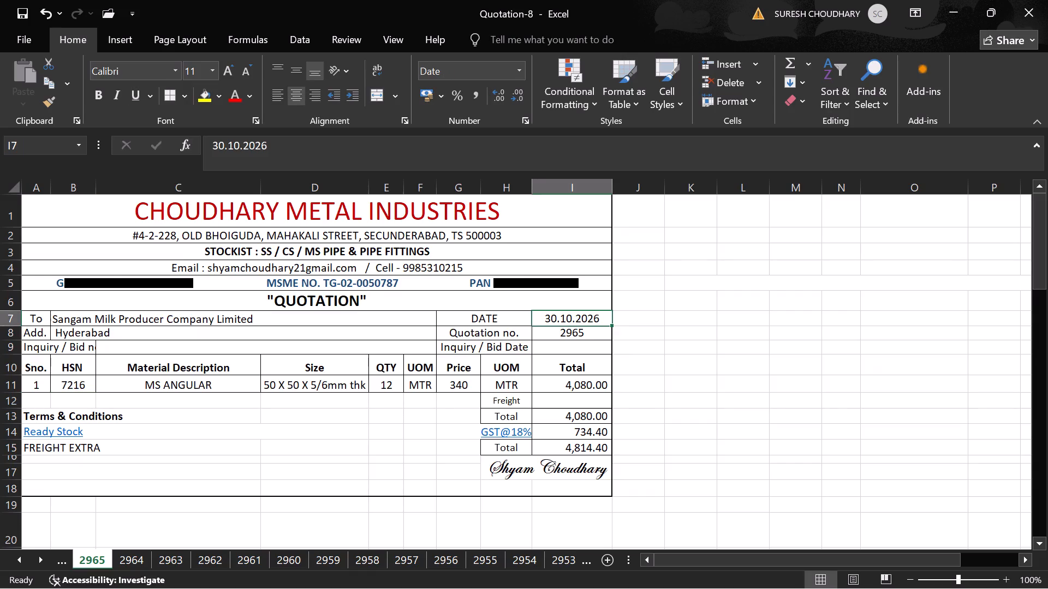
{"action": "type", "text": "02.11"}
{"action": "type", "text": ".2026"}
{"action": "key", "text": "Return"}
{"action": "key", "text": "Return"}
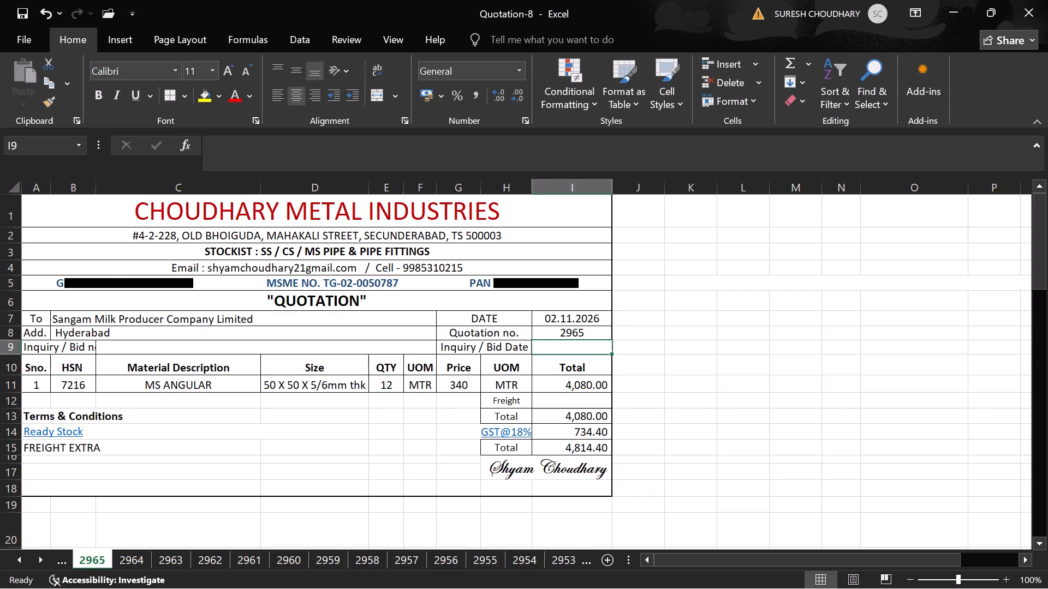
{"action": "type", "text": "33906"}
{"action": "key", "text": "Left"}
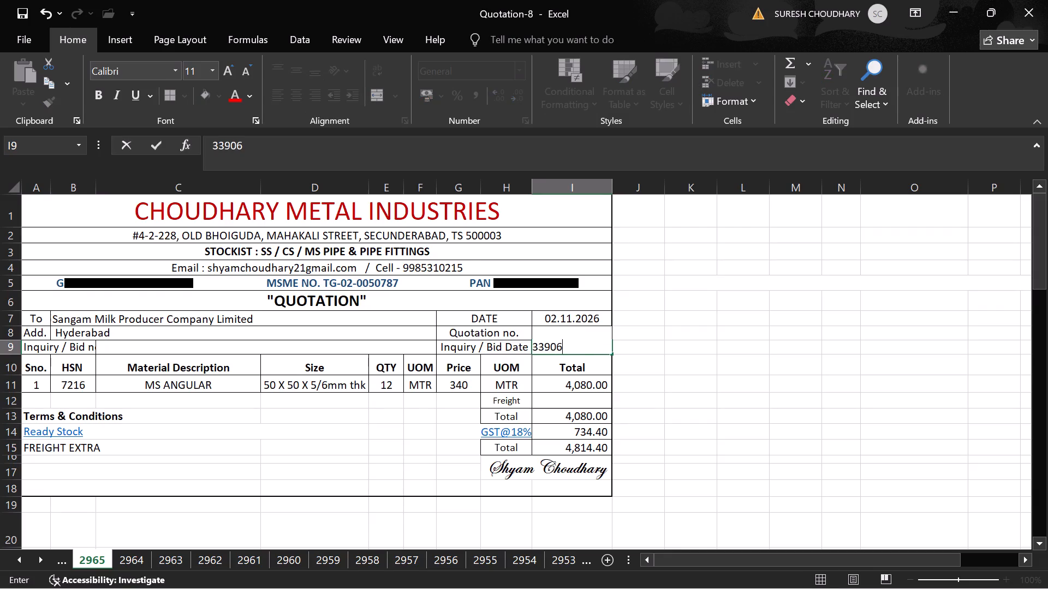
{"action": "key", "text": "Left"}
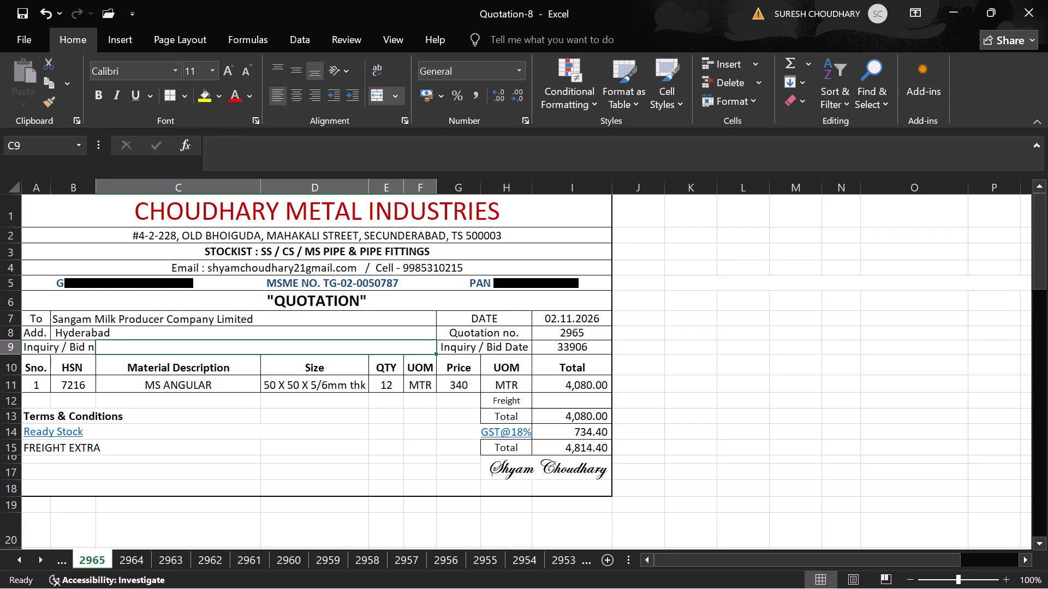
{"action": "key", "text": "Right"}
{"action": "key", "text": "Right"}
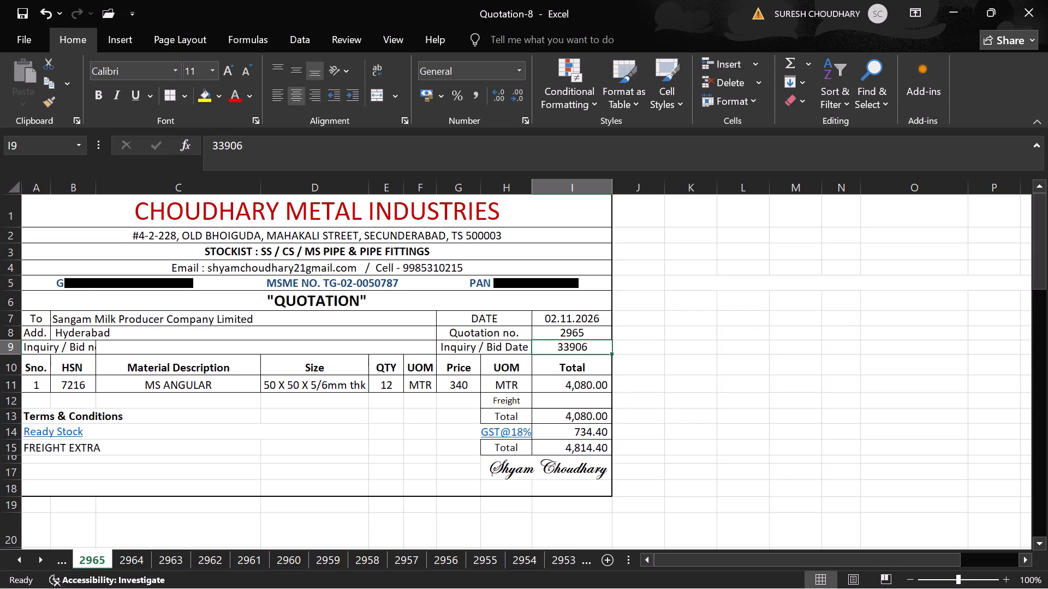
Enter inquiry number 33906 in C9 and inquiry date 29.10.2026 in I9, and save the workbook.
{"action": "key", "text": "Left"}
{"action": "key", "text": "Left"}
{"action": "type", "text": "3390"}
{"action": "key", "text": "6"}
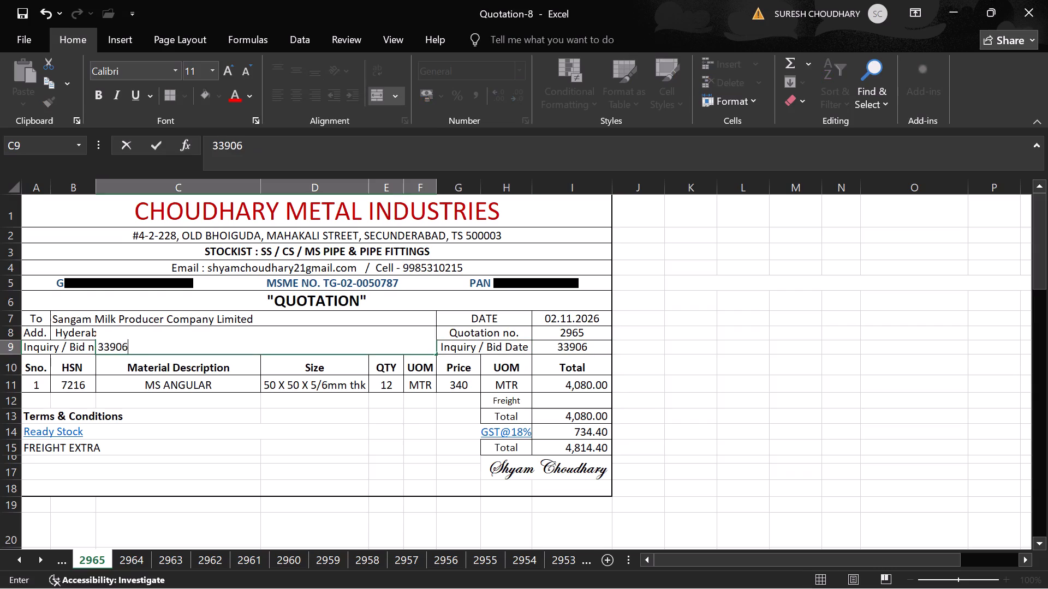
{"action": "key", "text": "Right"}
{"action": "key", "text": "Right"}
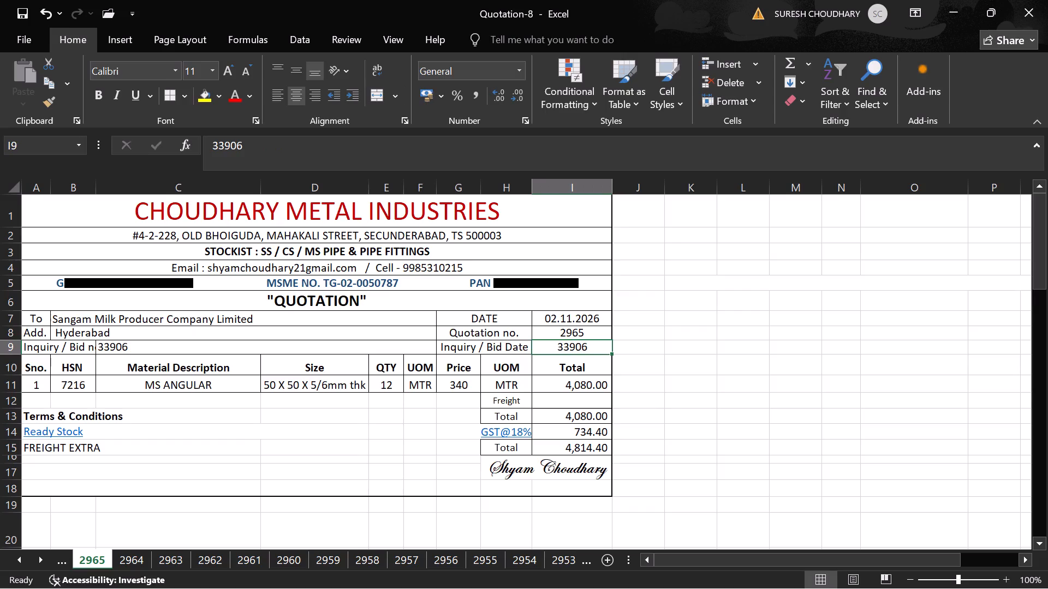
{"action": "key", "text": "2"}
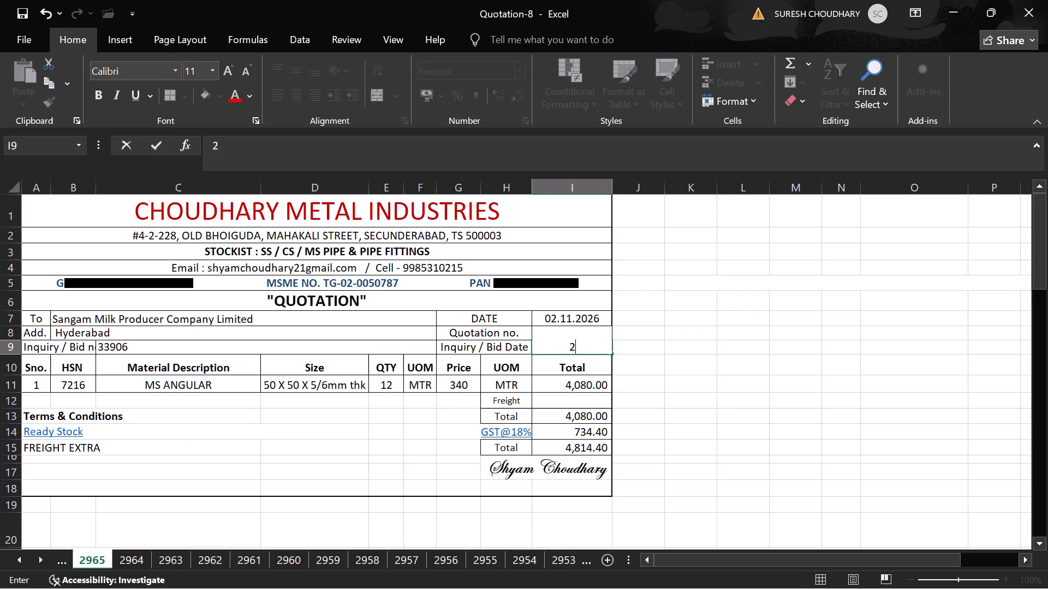
{"action": "type", "text": "9.10.2026"}
{"action": "key", "text": "Return"}
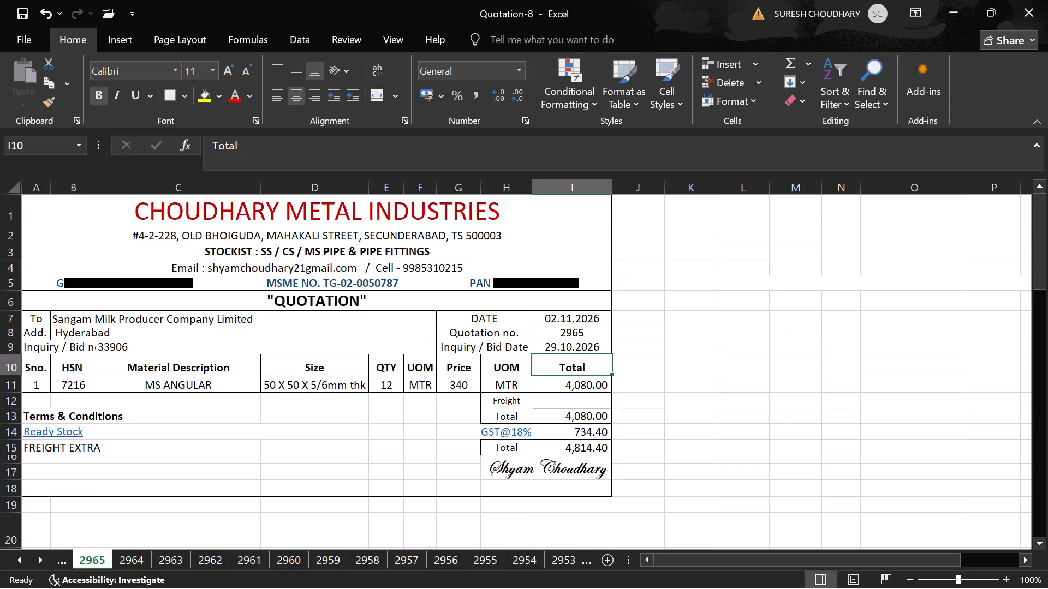
{"action": "key", "text": "ctrl+s"}
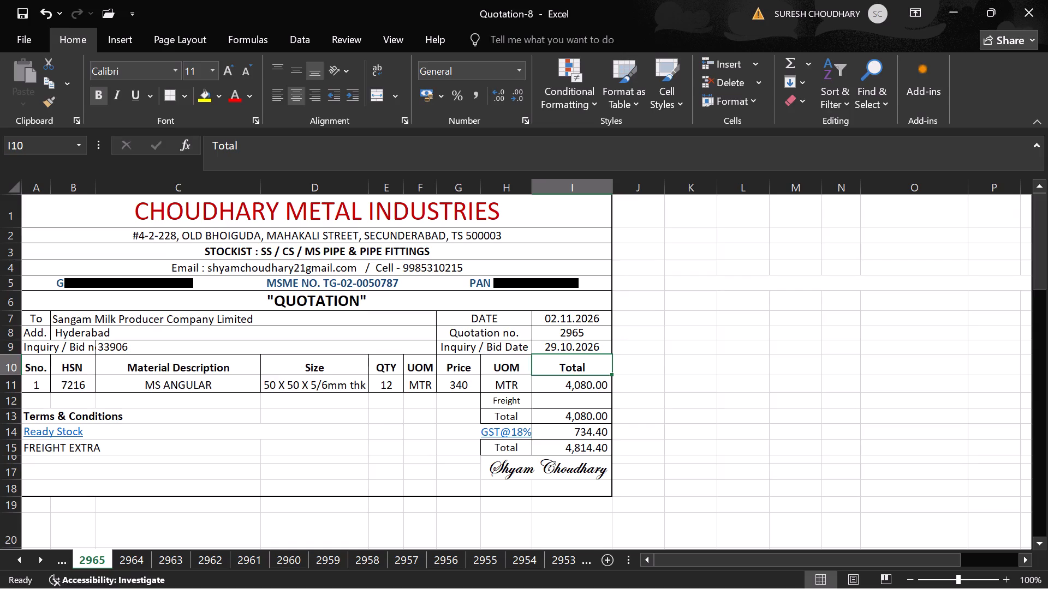
Check quotation sheets 2966 to 2968, and 2956 to 2961 again, for Sangam Milk Producer Company Limited quotations still to complete.
{"action": "left_click", "coordinate": [65, 560]}
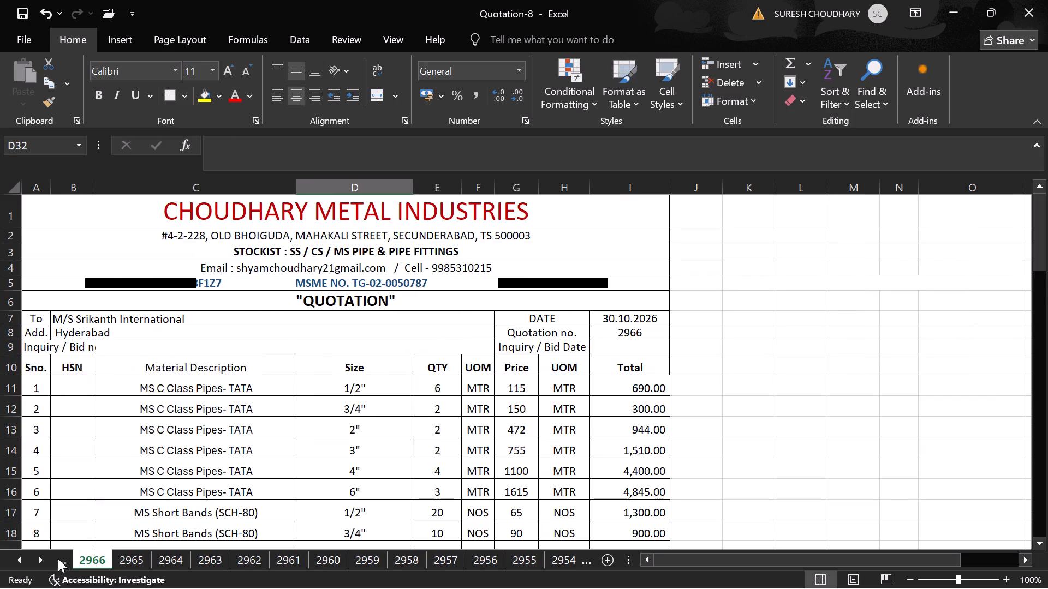
{"action": "left_click", "coordinate": [58, 558]}
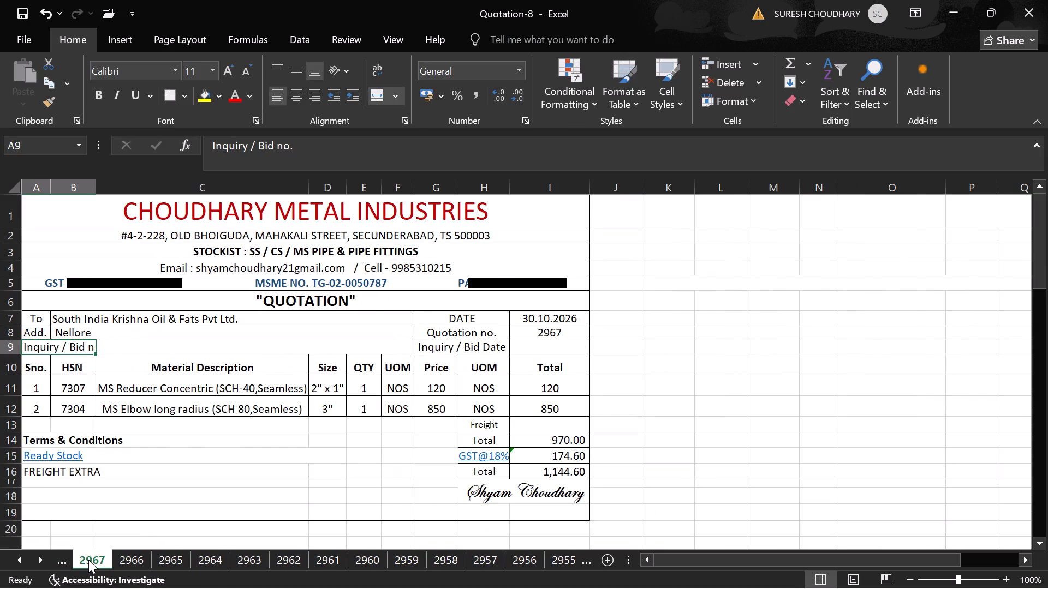
{"action": "left_click", "coordinate": [56, 558]}
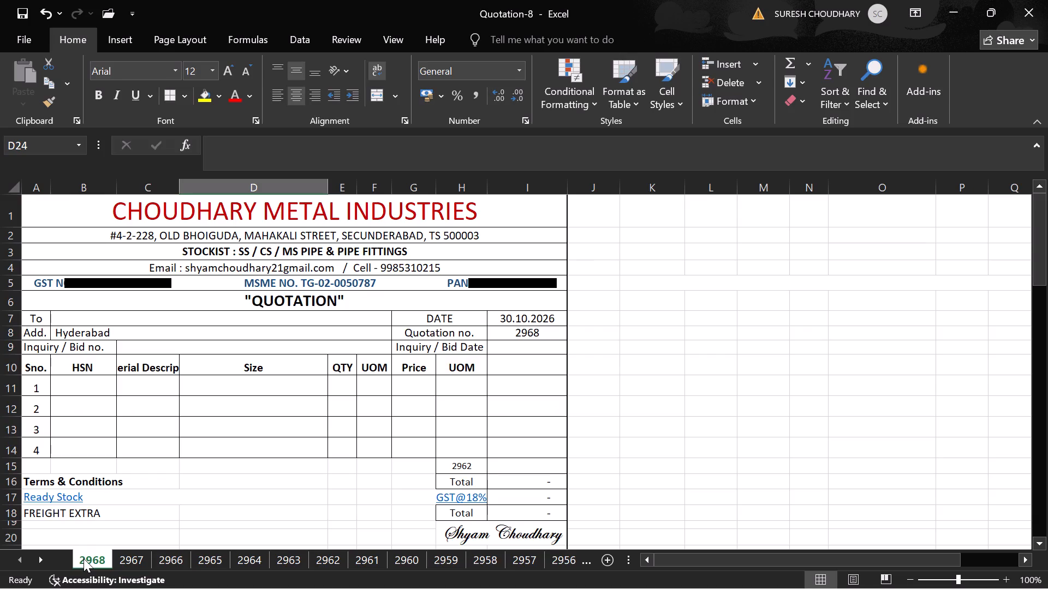
{"action": "left_click", "coordinate": [59, 558]}
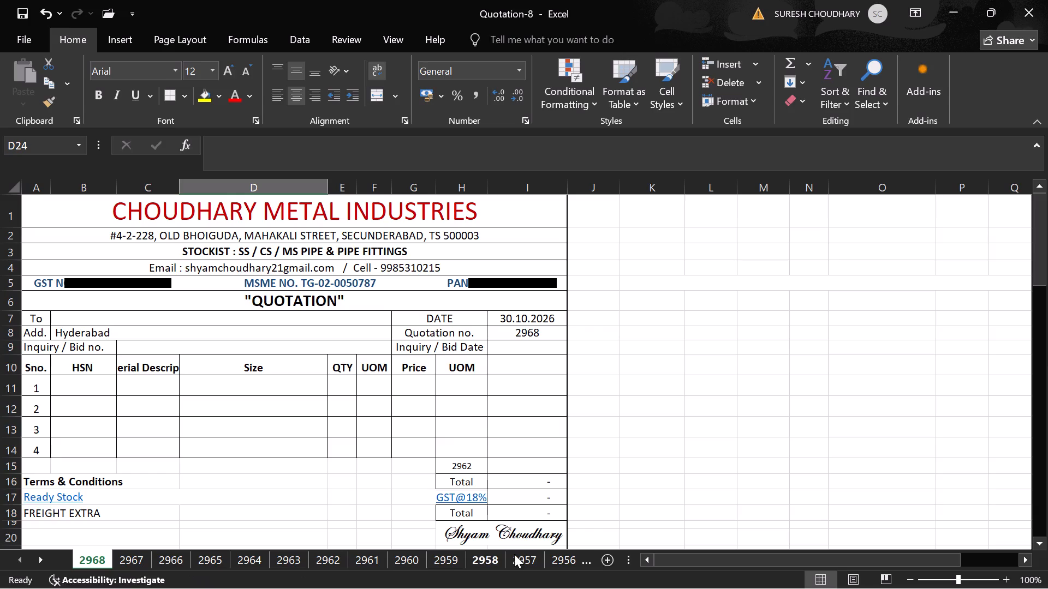
{"action": "left_click", "coordinate": [534, 558]}
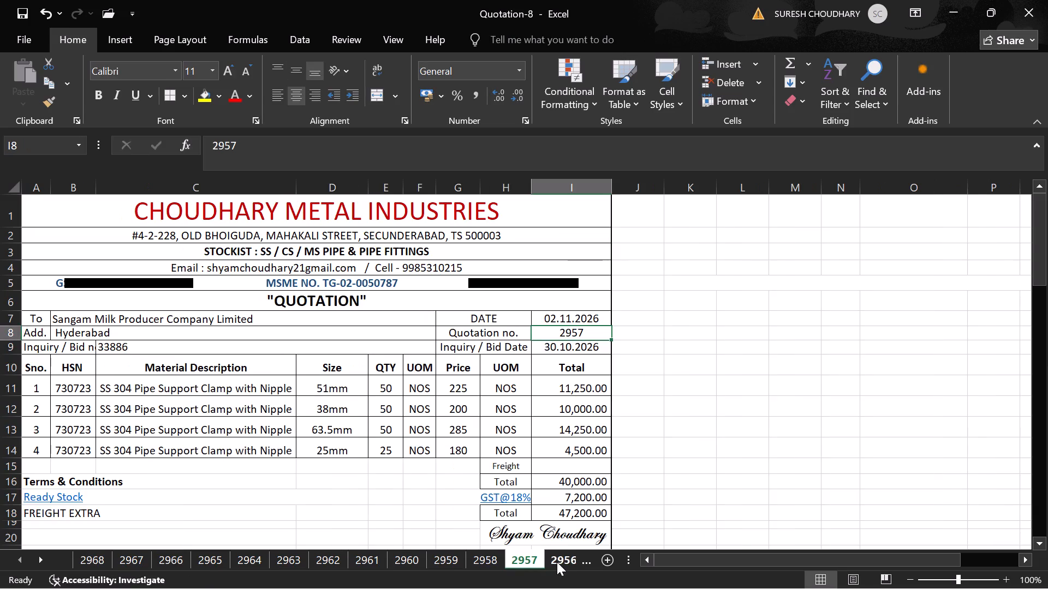
{"action": "left_click", "coordinate": [557, 562]}
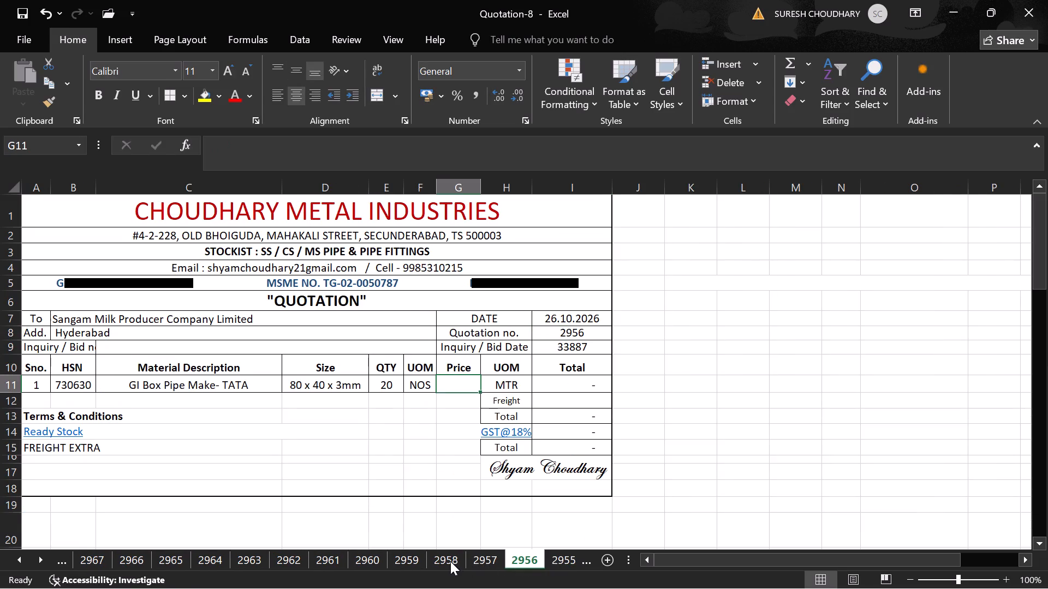
{"action": "left_click", "coordinate": [450, 561]}
{"action": "left_click", "coordinate": [390, 561]}
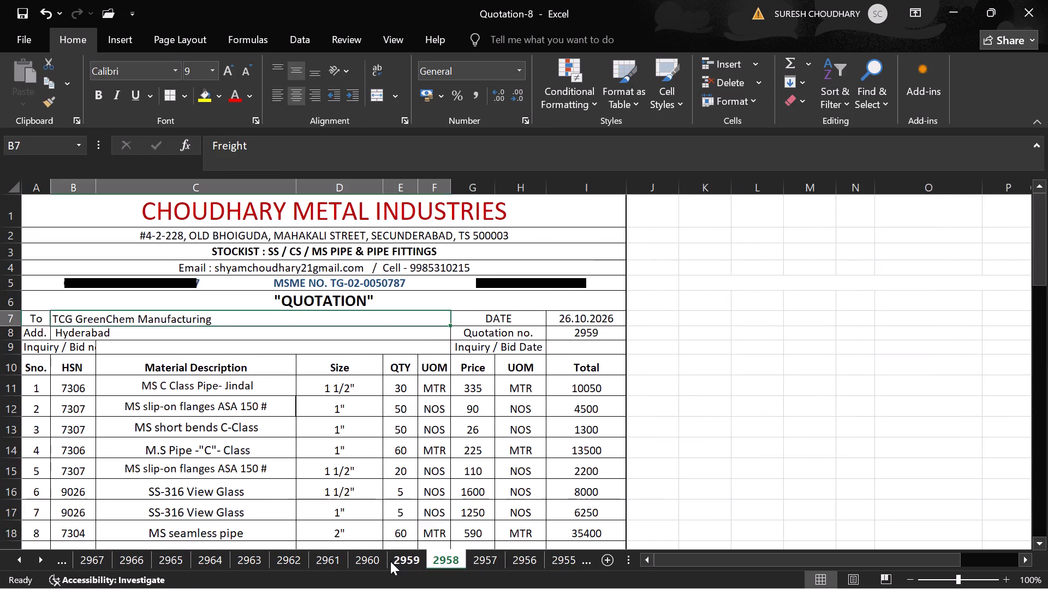
{"action": "left_click", "coordinate": [358, 562]}
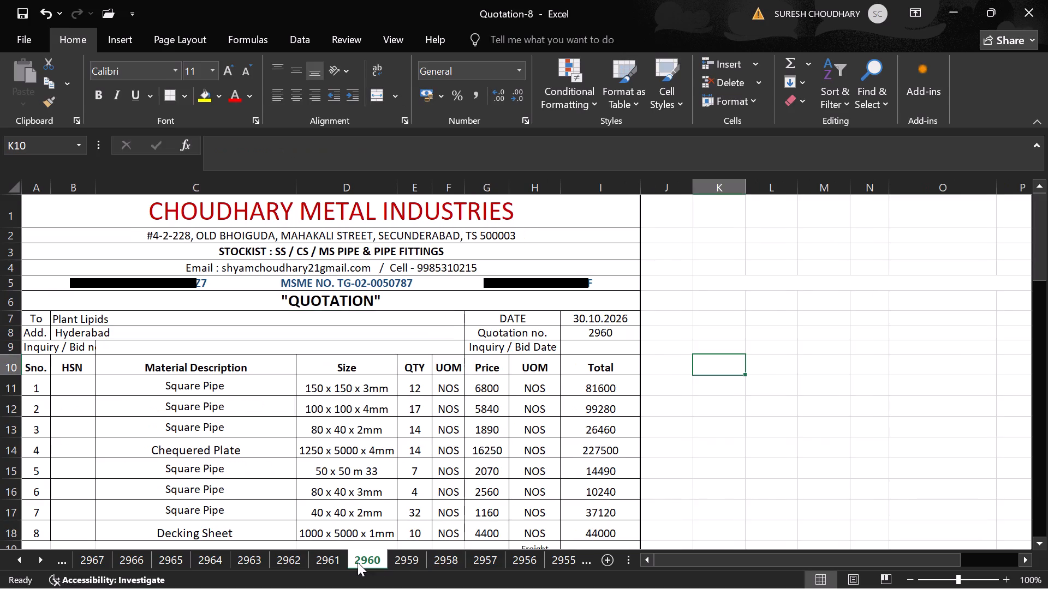
{"action": "left_click", "coordinate": [332, 560]}
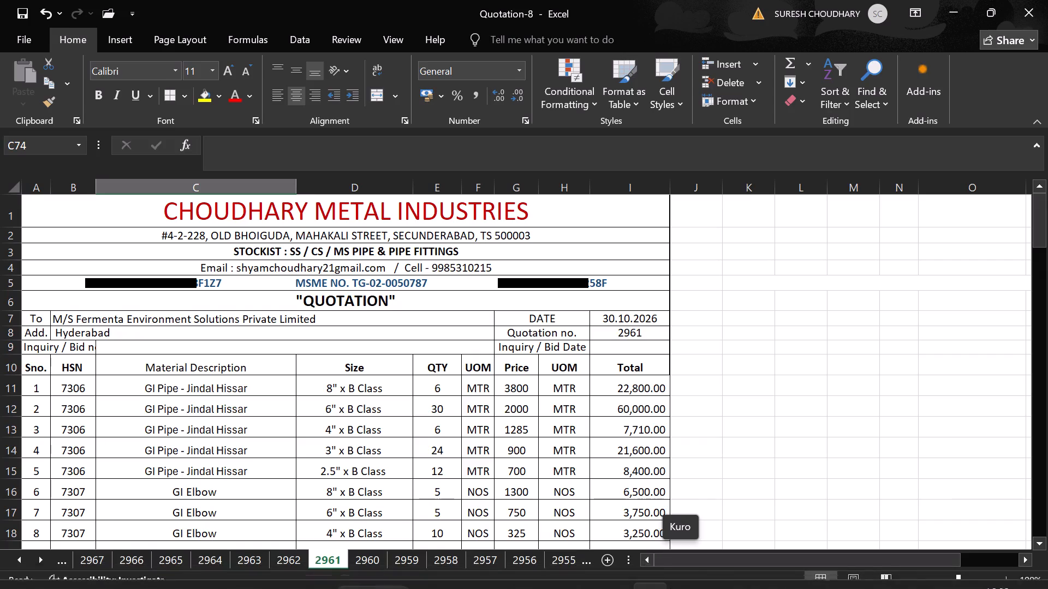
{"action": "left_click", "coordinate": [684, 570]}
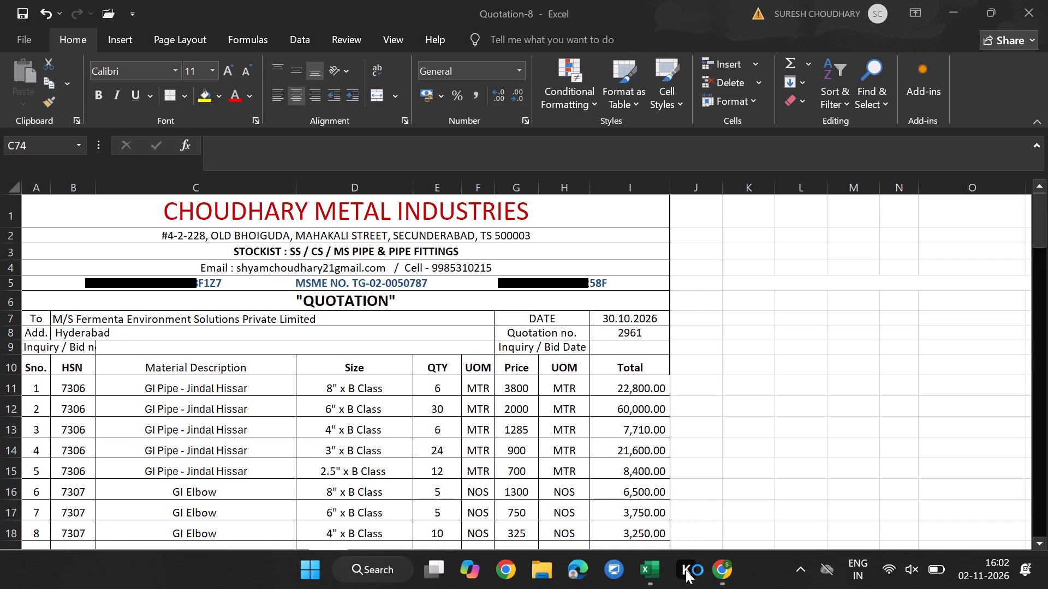
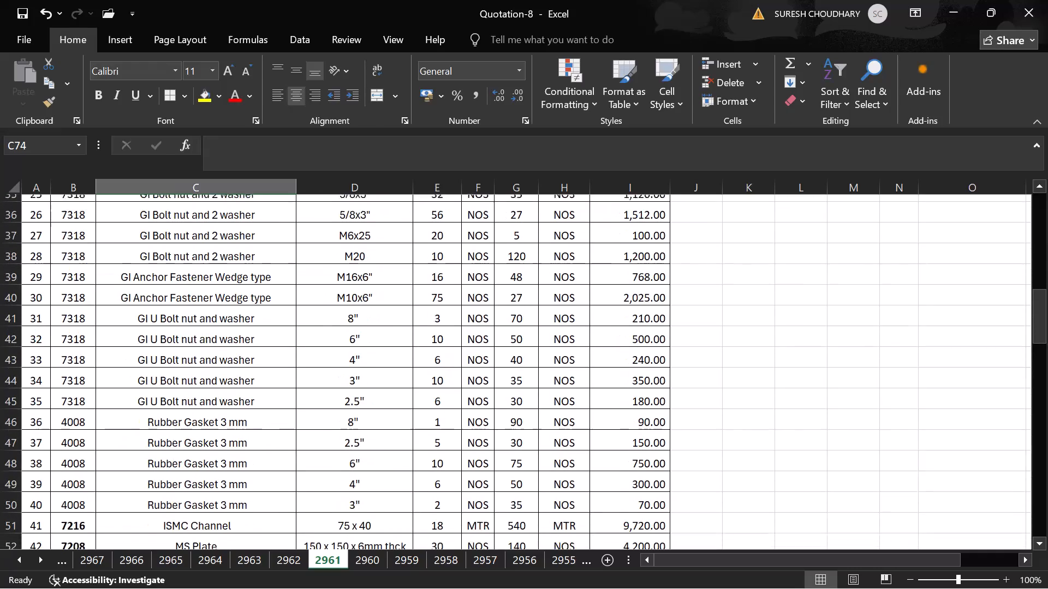
Check quotation 2961's item list and header details, and look further along the workbook for the quotation sheets before 2955.
{"action": "scroll", "coordinate": [477, 371], "scroll_direction": "down", "scroll_amount": 3}
{"action": "scroll", "coordinate": [477, 371], "scroll_direction": "up", "scroll_amount": 6}
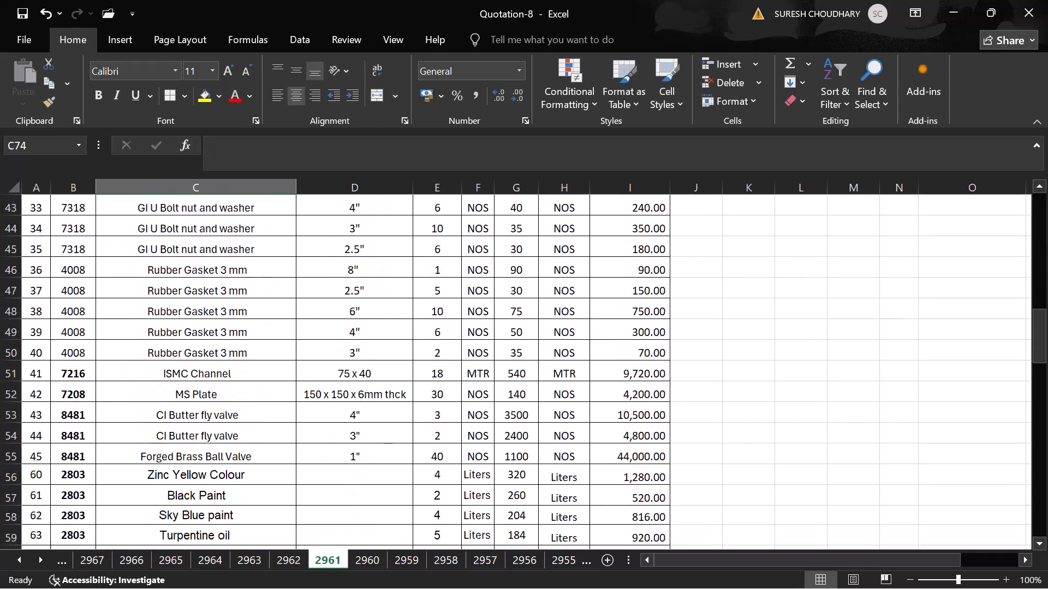
{"action": "scroll", "coordinate": [473, 369], "scroll_direction": "up", "scroll_amount": 11}
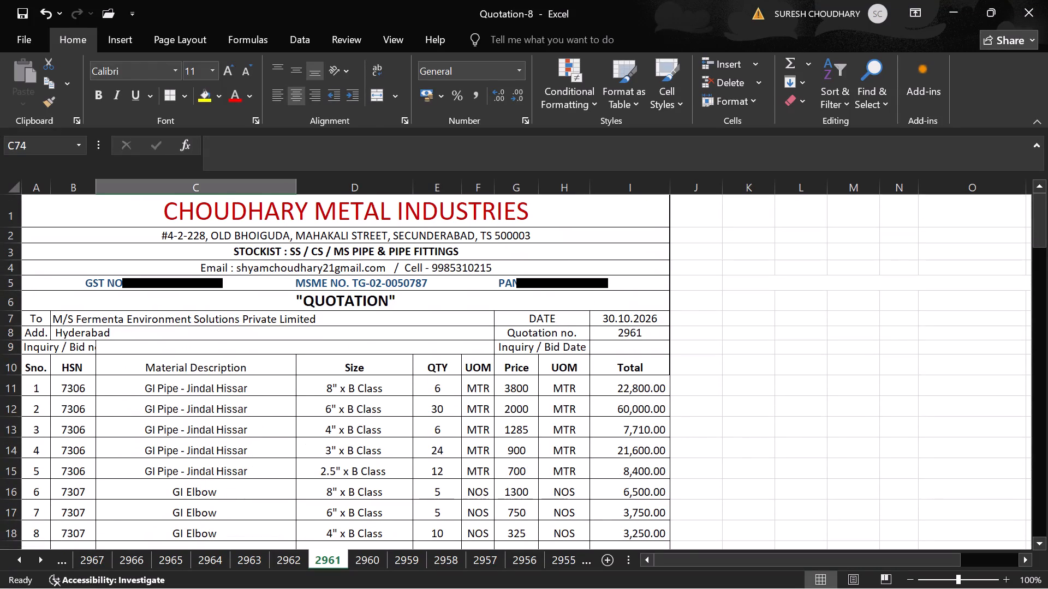
{"action": "double_click", "coordinate": [582, 560]}
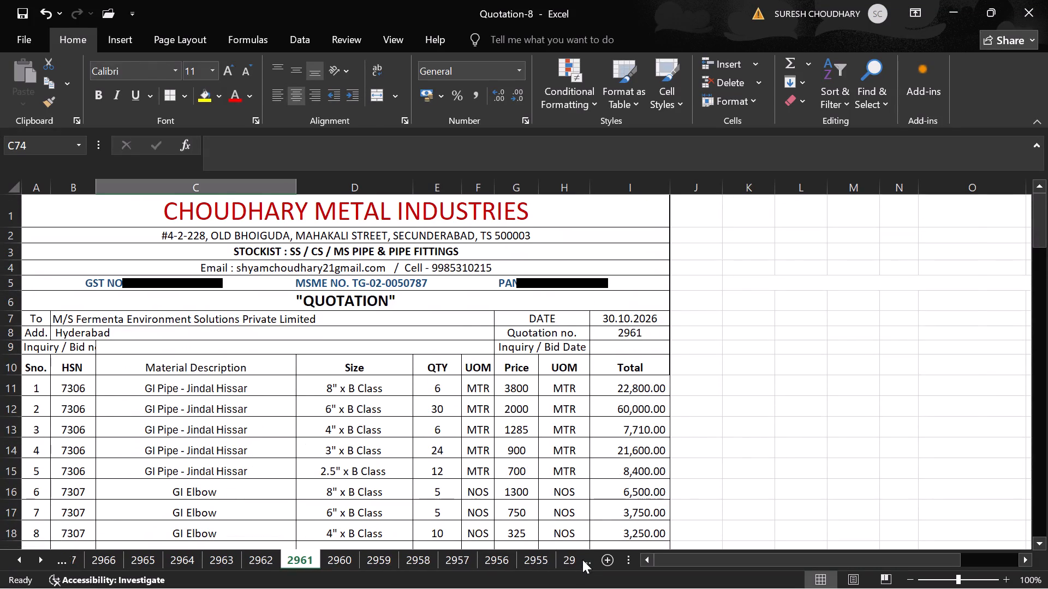
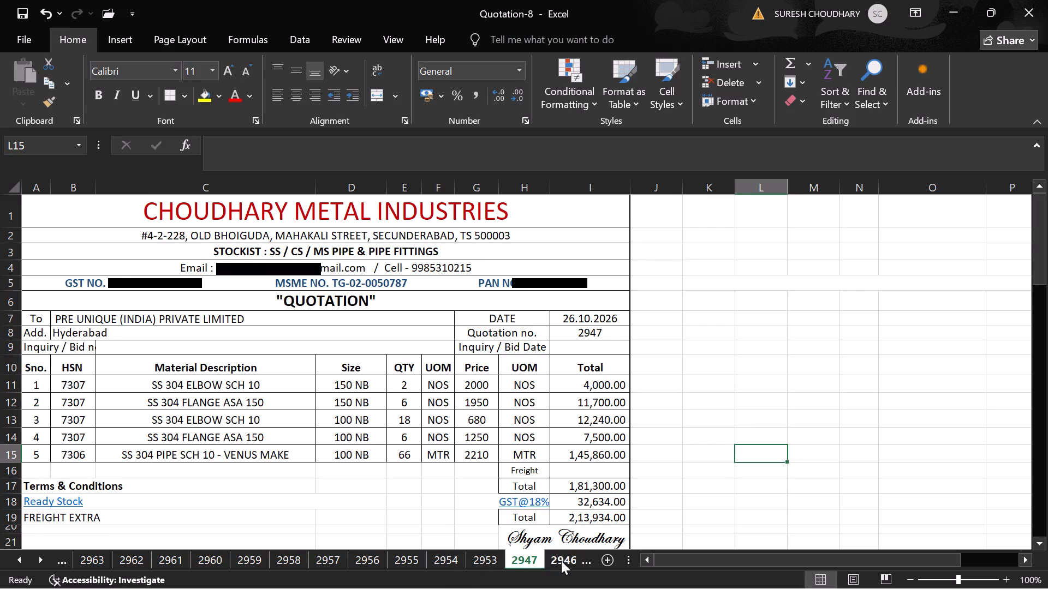
Check quotation sheet 2946 and the earlier-numbered sheets beyond it for Sangam Milk Producer Company Limited quotations still to complete.
{"action": "left_click", "coordinate": [561, 561]}
{"action": "left_click", "coordinate": [561, 561]}
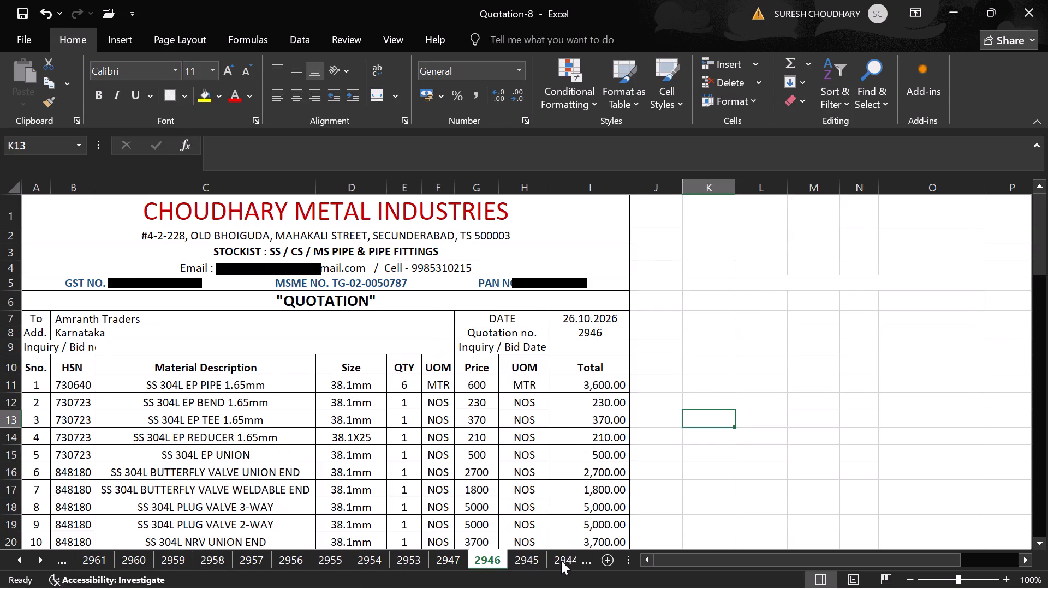
Check quotation sheets 2944, 2943 and 2953 to 2956 for Sangam Milk Producer Company Limited quotations with missing details.
{"action": "left_click", "coordinate": [561, 561]}
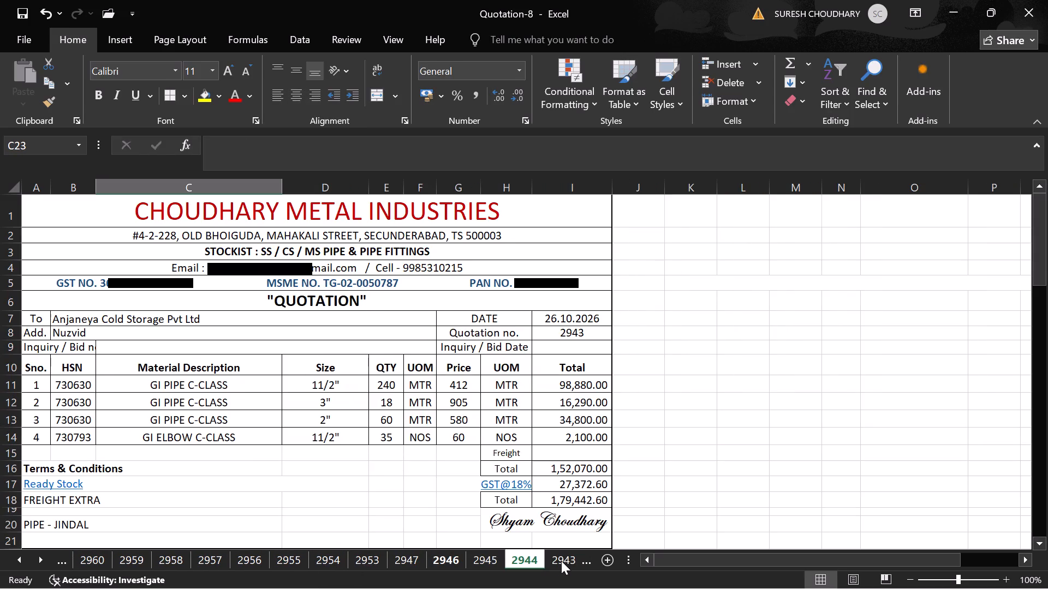
{"action": "left_click", "coordinate": [561, 561]}
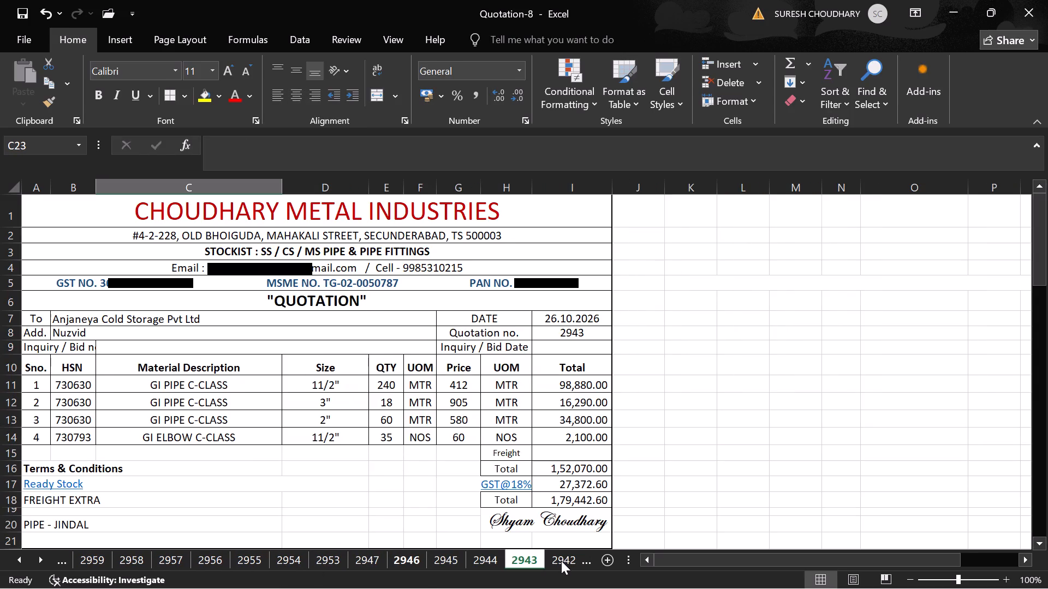
{"action": "left_click", "coordinate": [325, 558]}
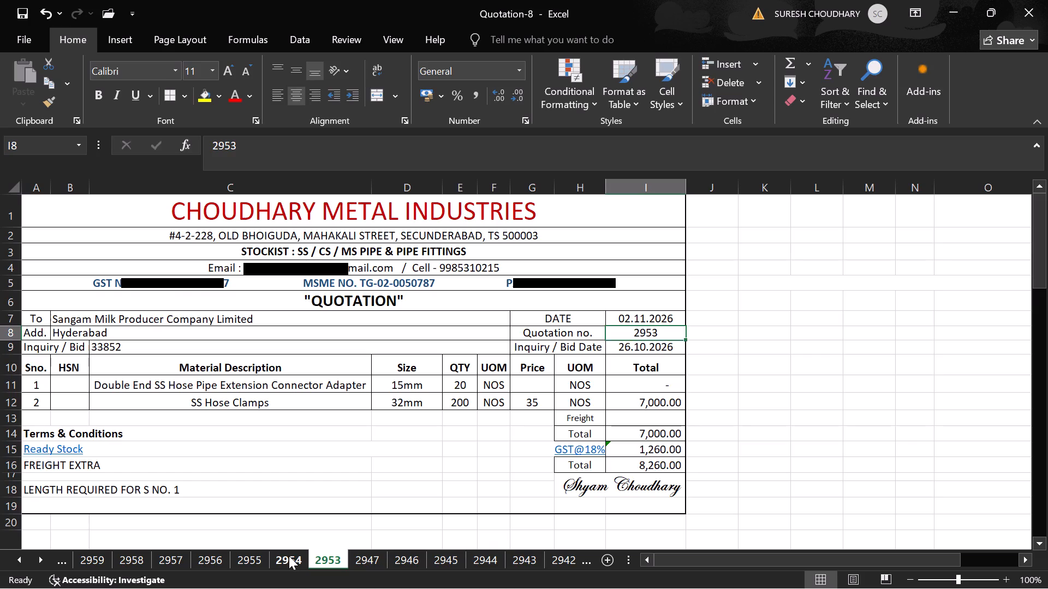
{"action": "left_click", "coordinate": [289, 556]}
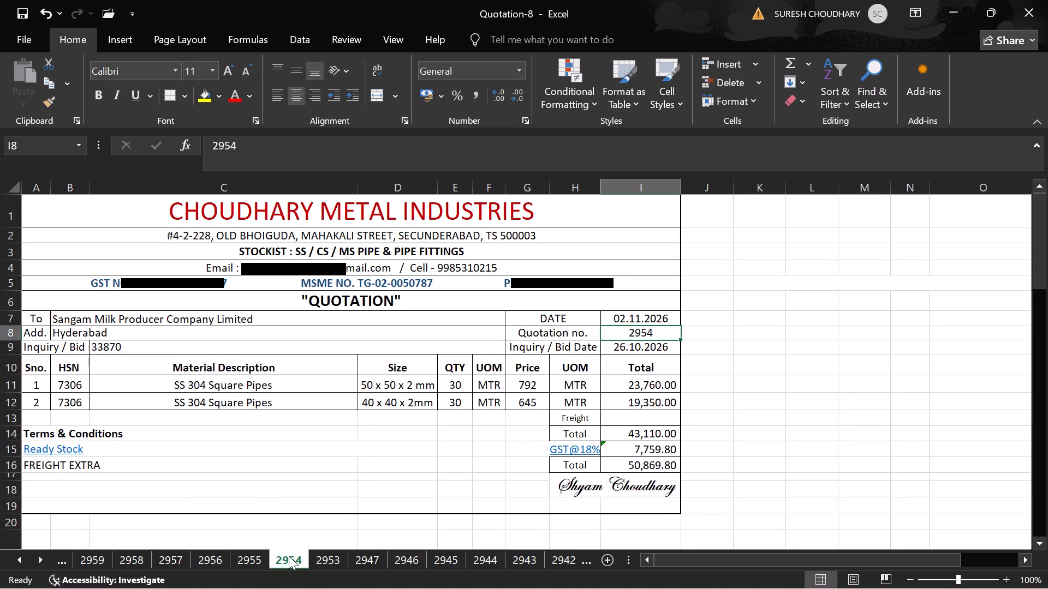
{"action": "left_click", "coordinate": [248, 561]}
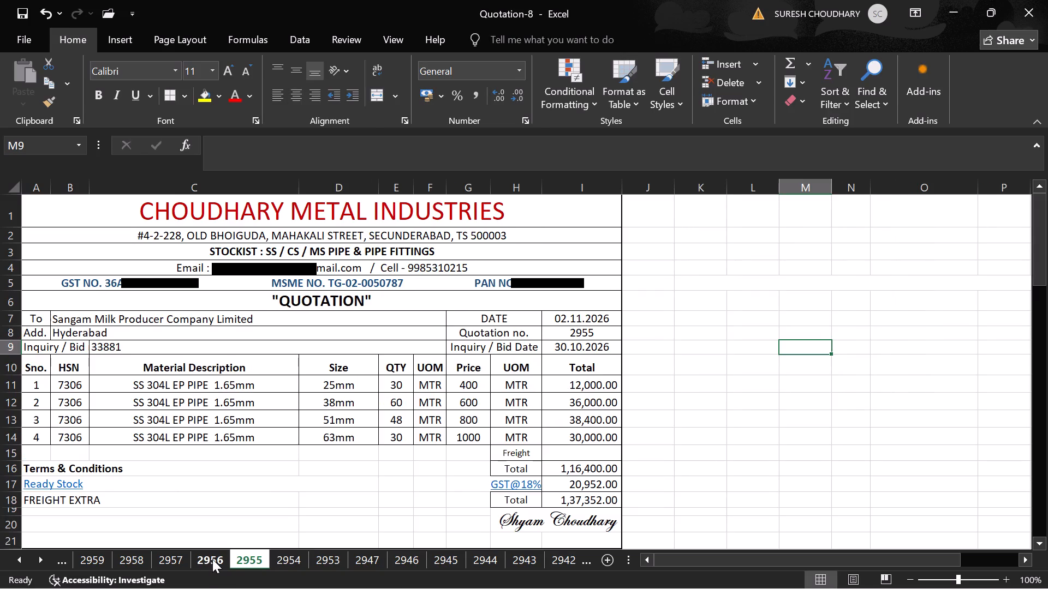
{"action": "left_click", "coordinate": [212, 559]}
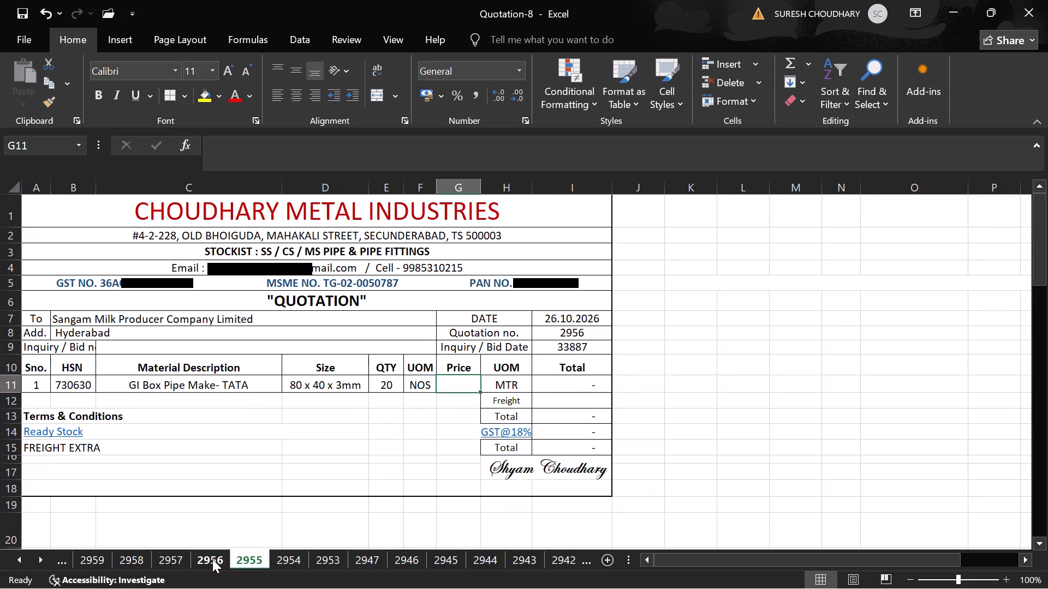
Check quotation sheets 2957 to 2959 again for Sangam Milk Producer Company Limited quotations with missing prices or inquiry details.
{"action": "left_click", "coordinate": [166, 554]}
{"action": "left_click", "coordinate": [133, 562]}
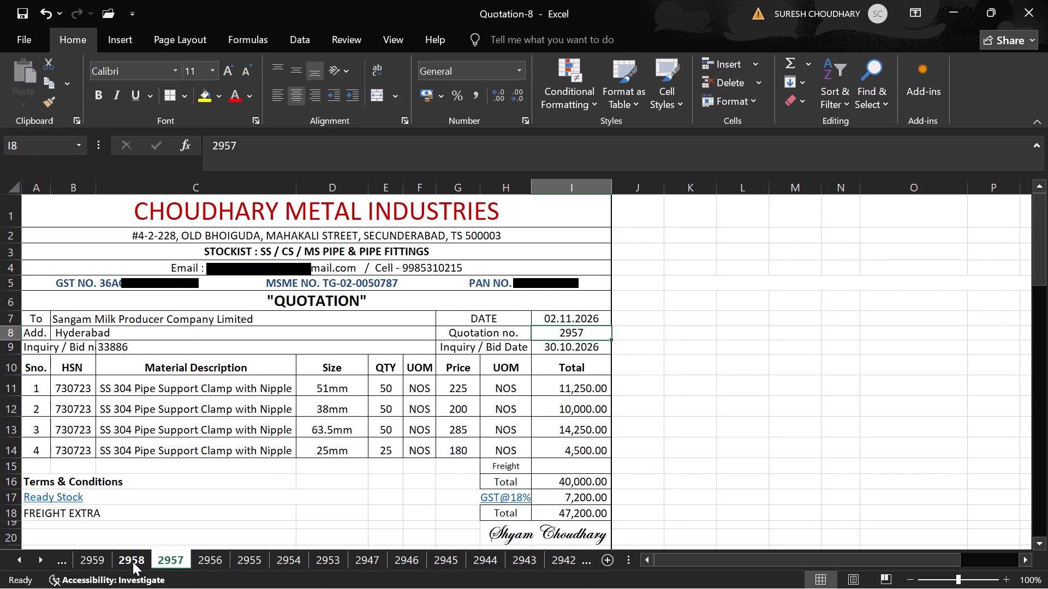
{"action": "left_click", "coordinate": [86, 562]}
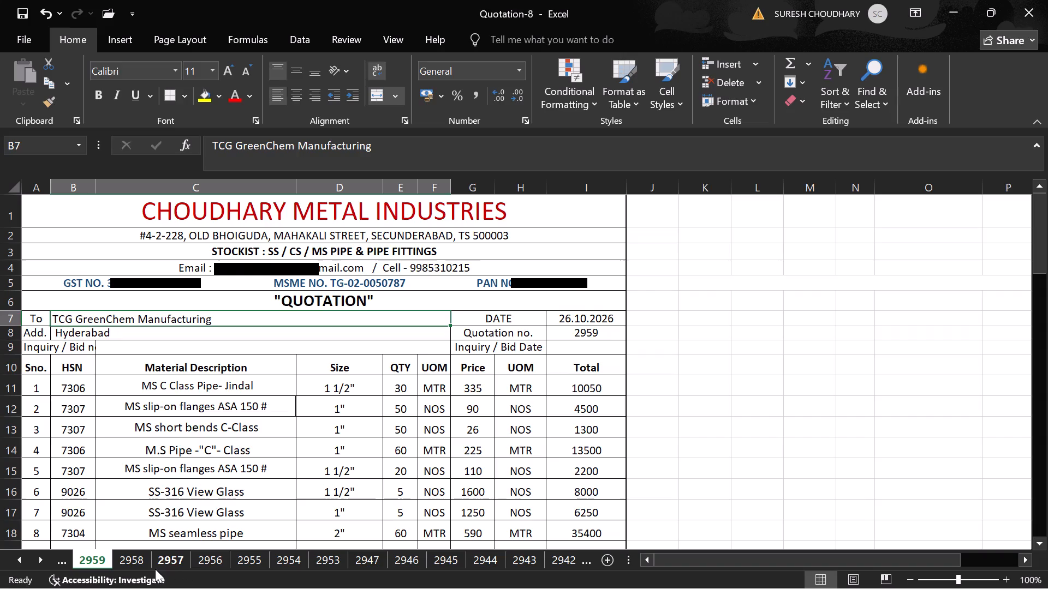
{"action": "left_click", "coordinate": [142, 566]}
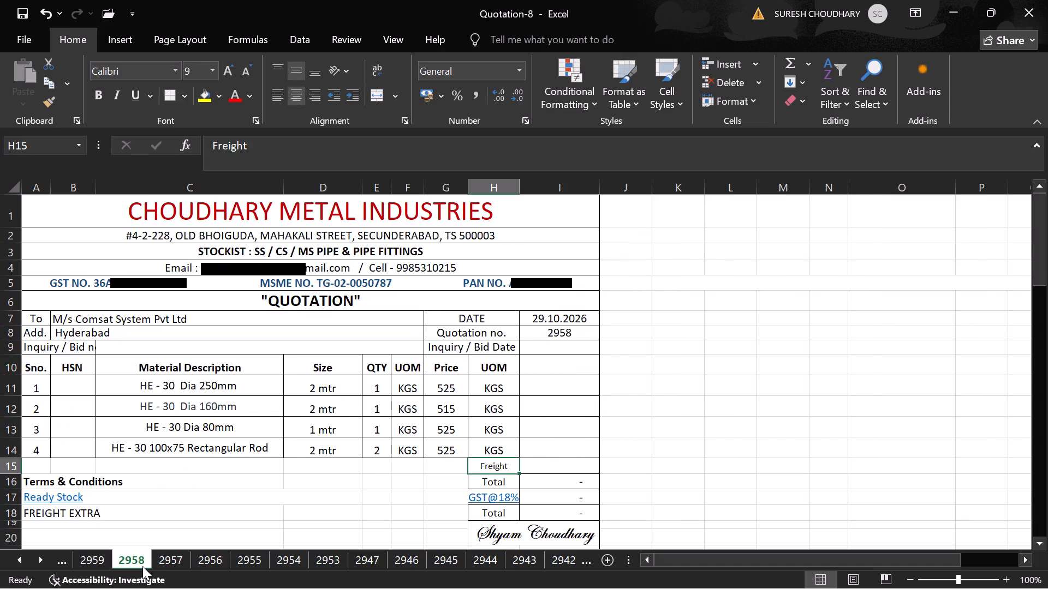
{"action": "left_click", "coordinate": [160, 563]}
{"action": "left_click_drag", "start_coordinate": [160, 563], "coordinate": [175, 562]}
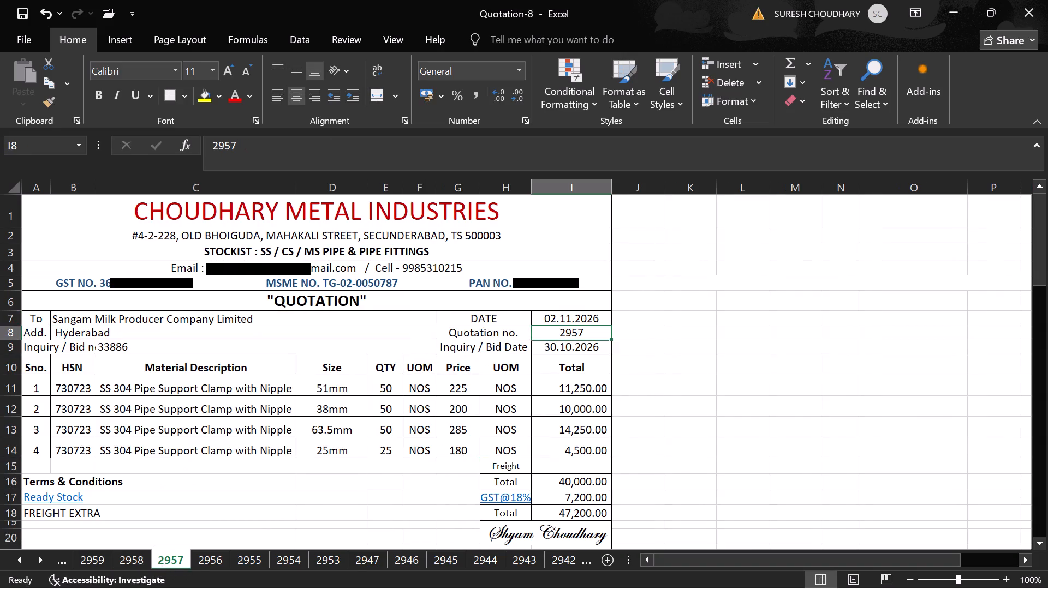
{"action": "left_click_drag", "start_coordinate": [175, 562], "coordinate": [172, 560]}
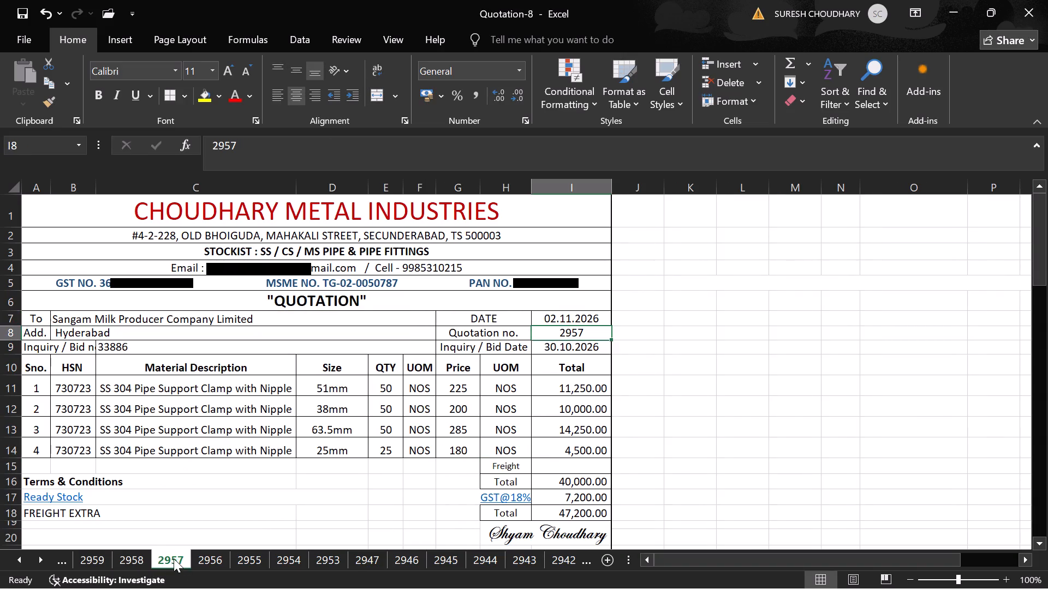
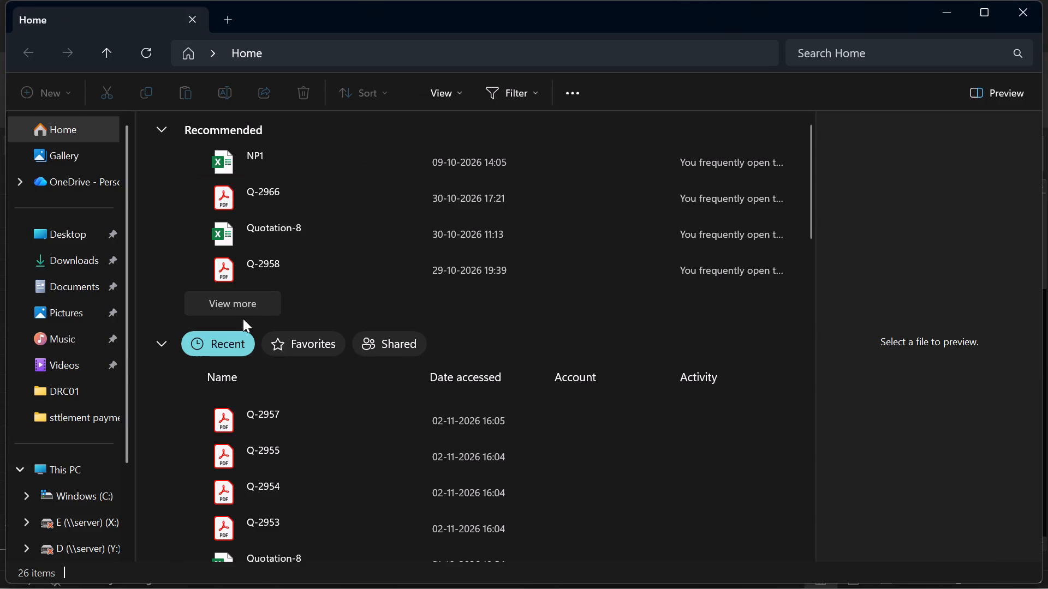
Go to the Downloads folder location of the recent Q-2953 PDF and delete that file.
{"action": "scroll", "coordinate": [271, 253], "scroll_direction": "up", "scroll_amount": 3}
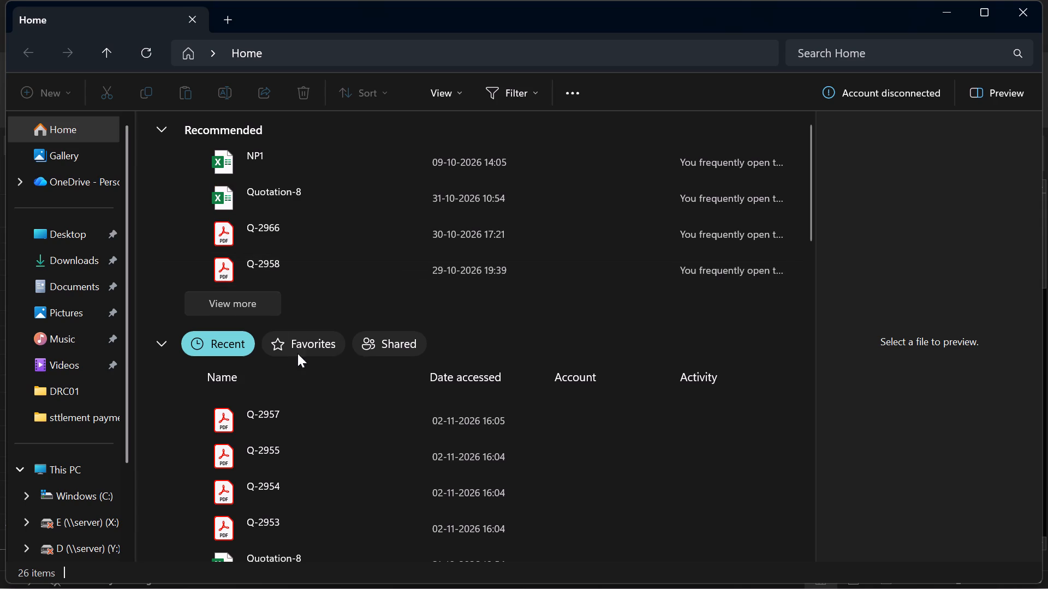
{"action": "right_click", "coordinate": [282, 526]}
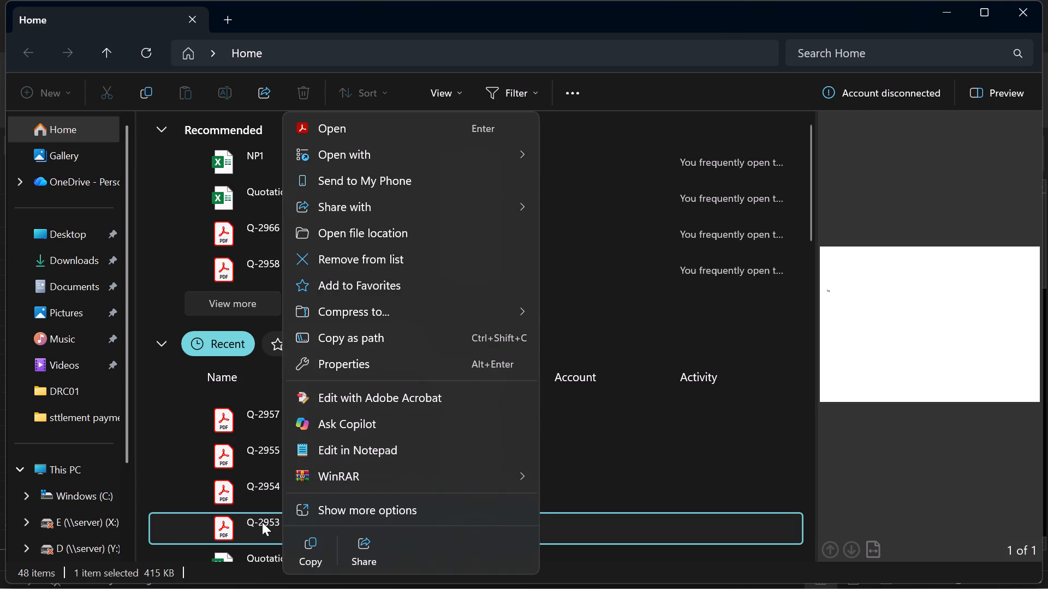
{"action": "scroll", "coordinate": [575, 400], "scroll_direction": "down", "scroll_amount": 1}
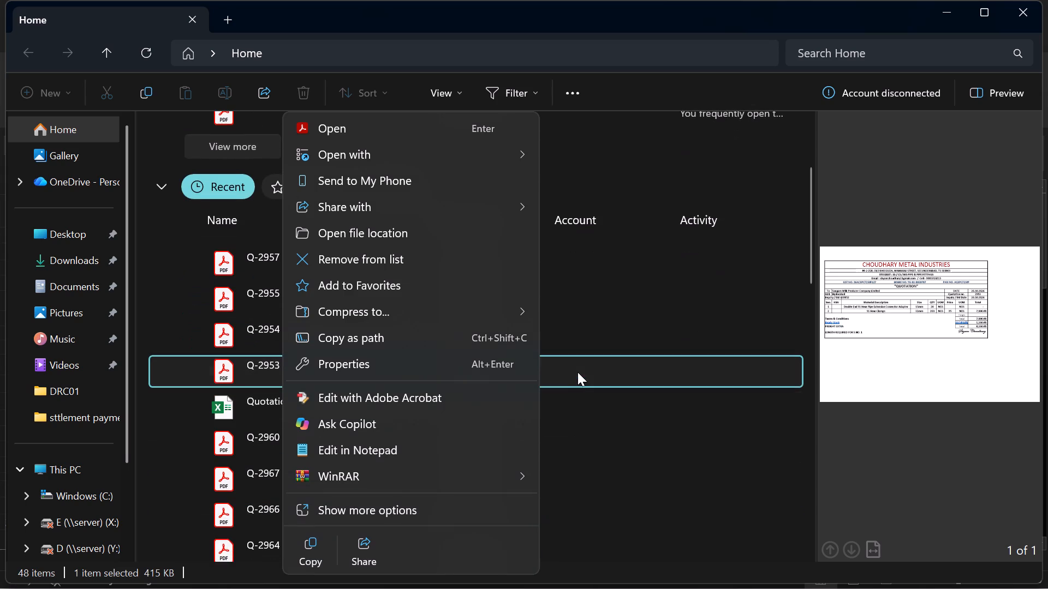
{"action": "left_click", "coordinate": [849, 437]}
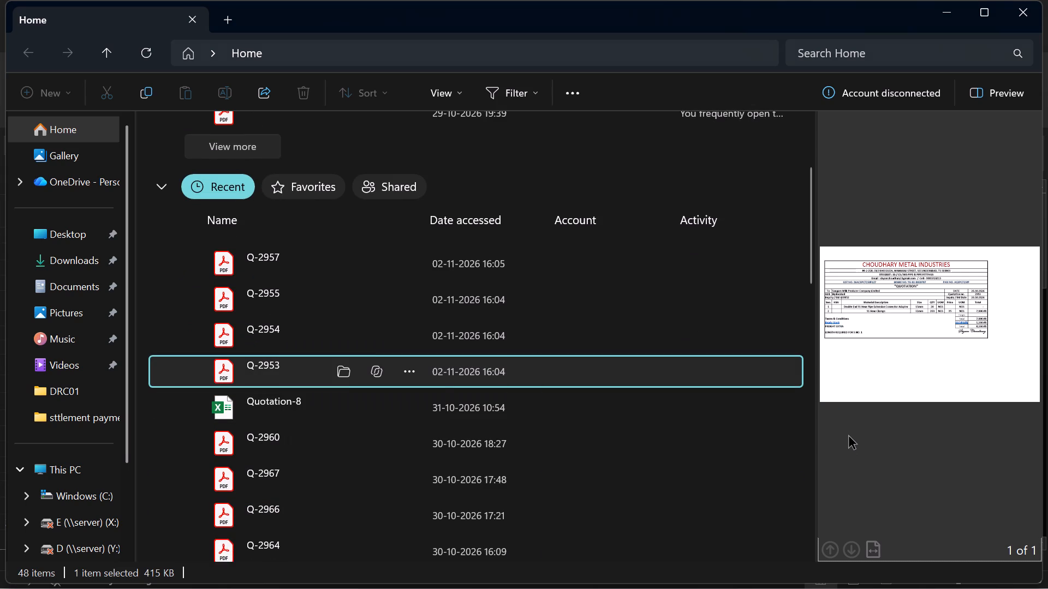
{"action": "key", "text": "Delete"}
{"action": "left_click", "coordinate": [465, 374]}
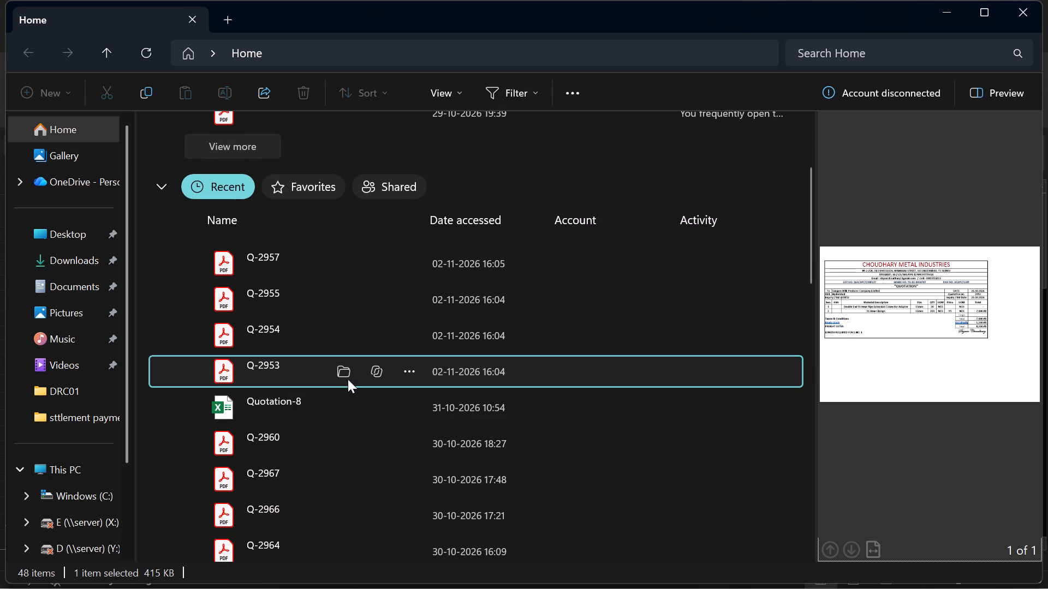
{"action": "left_click", "coordinate": [341, 370]}
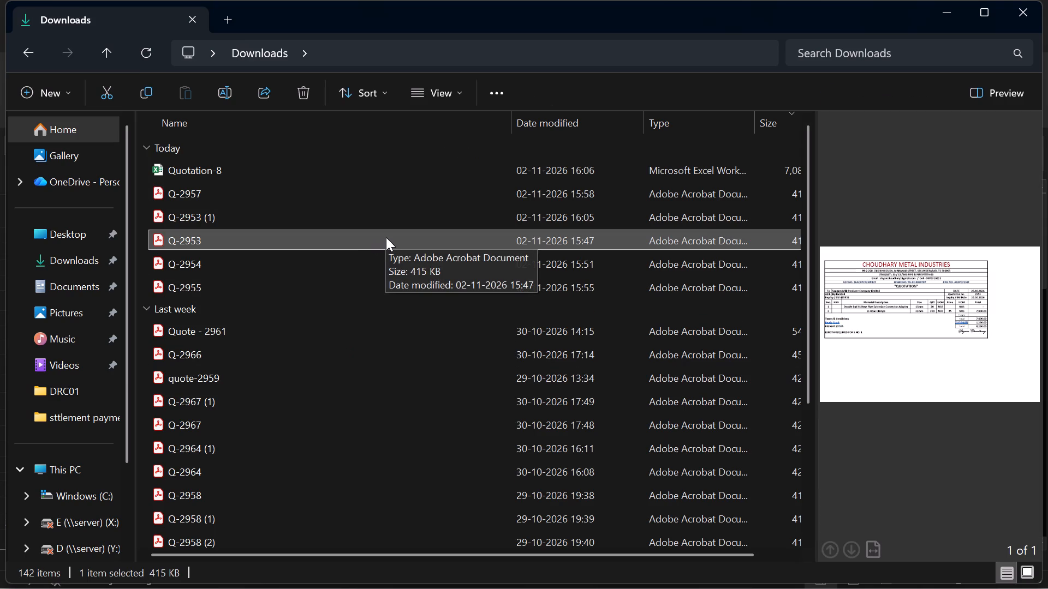
{"action": "key", "text": "Delete"}
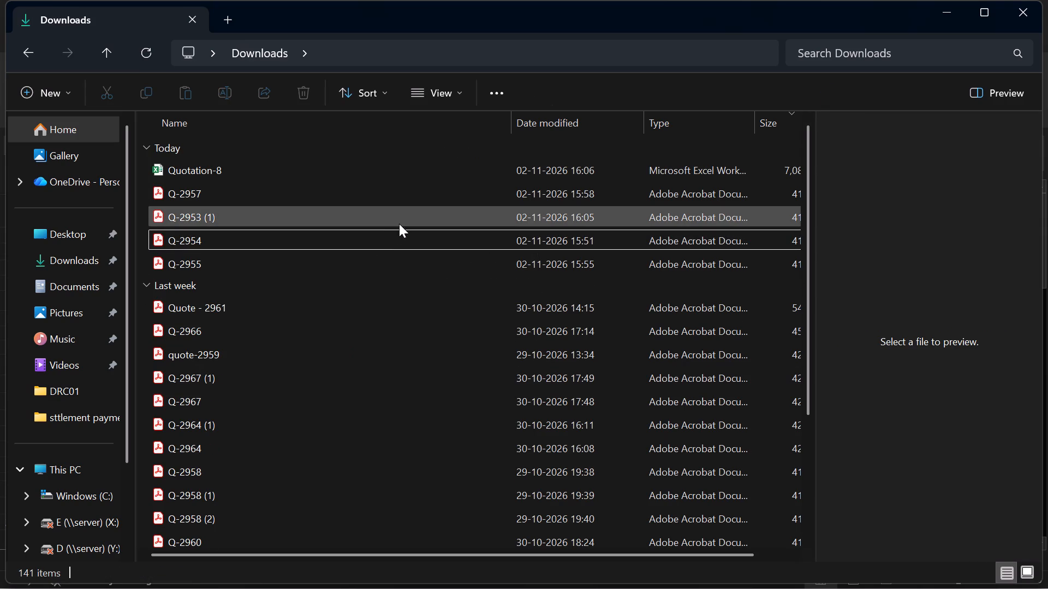
Review the duplicate PDF Q-2953 (1) in Downloads, close it and delete the file.
{"action": "left_click", "coordinate": [399, 221]}
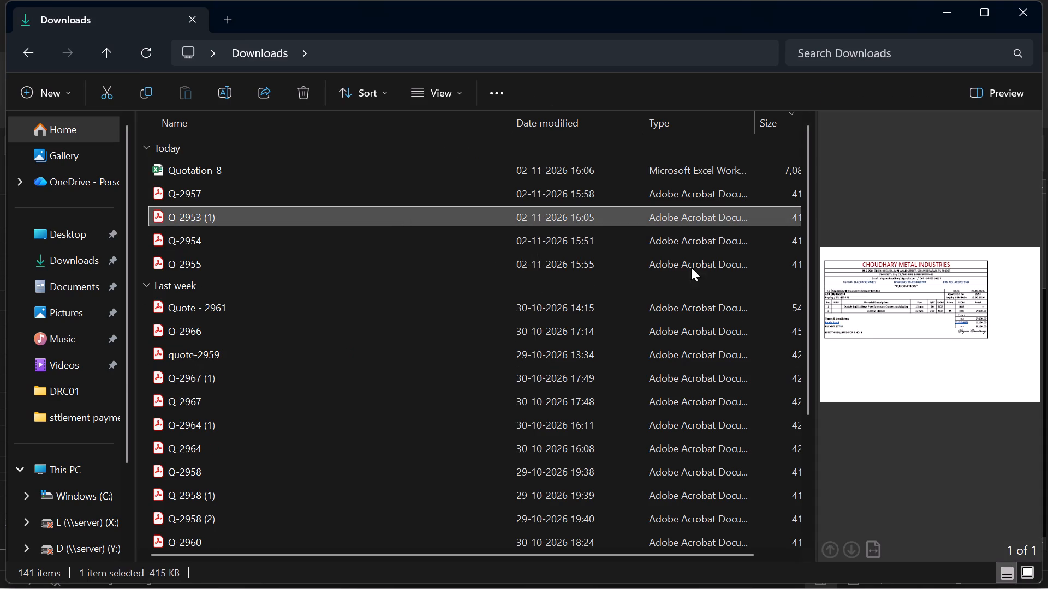
{"action": "scroll", "coordinate": [1027, 295], "scroll_direction": "up", "scroll_amount": 4}
{"action": "scroll", "coordinate": [970, 295], "scroll_direction": "up", "scroll_amount": 3}
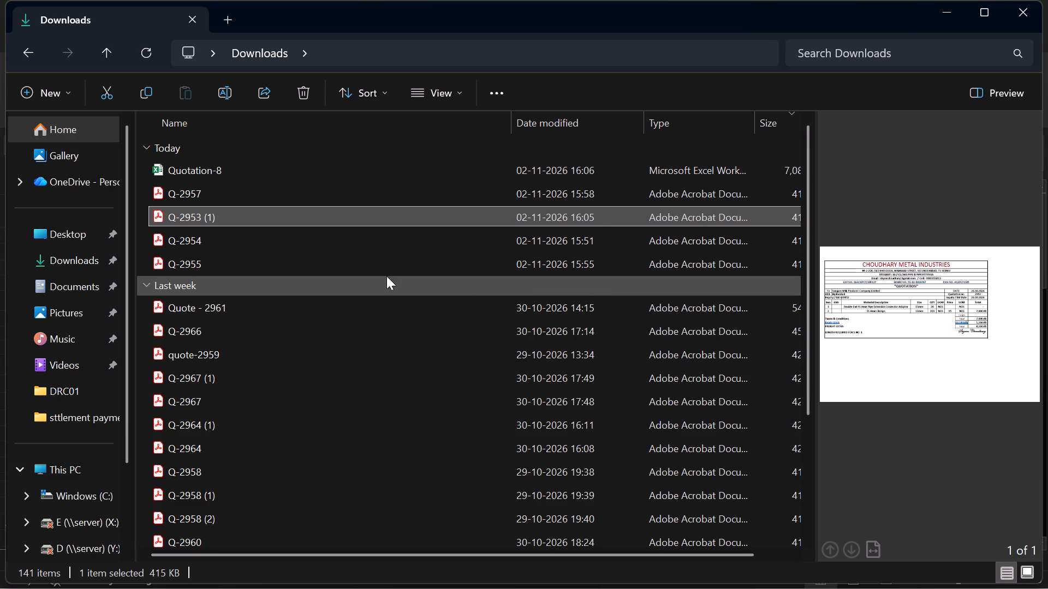
{"action": "double_click", "coordinate": [378, 216]}
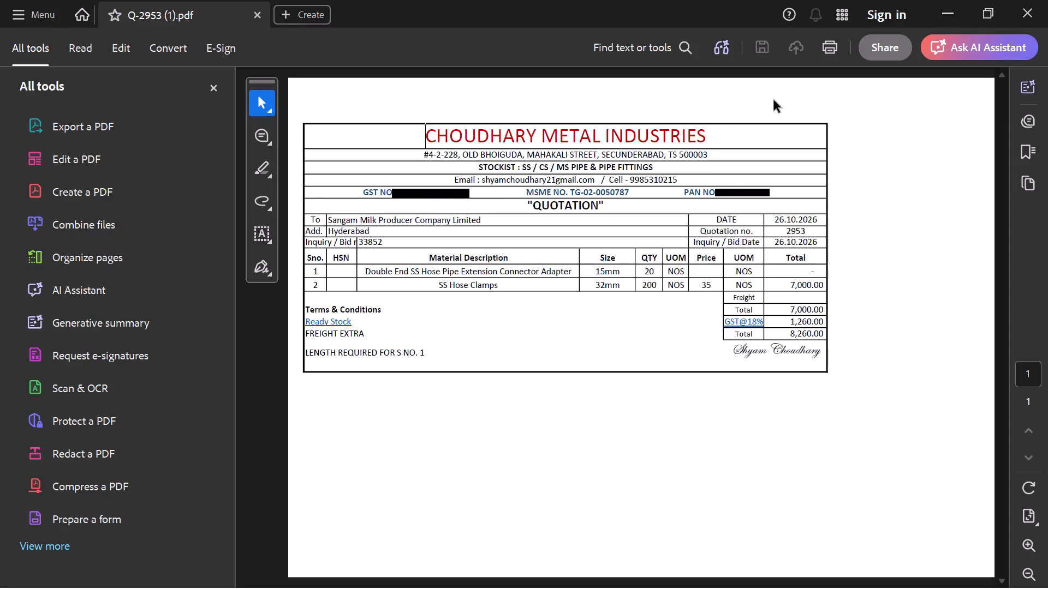
{"action": "left_click", "coordinate": [1028, 13]}
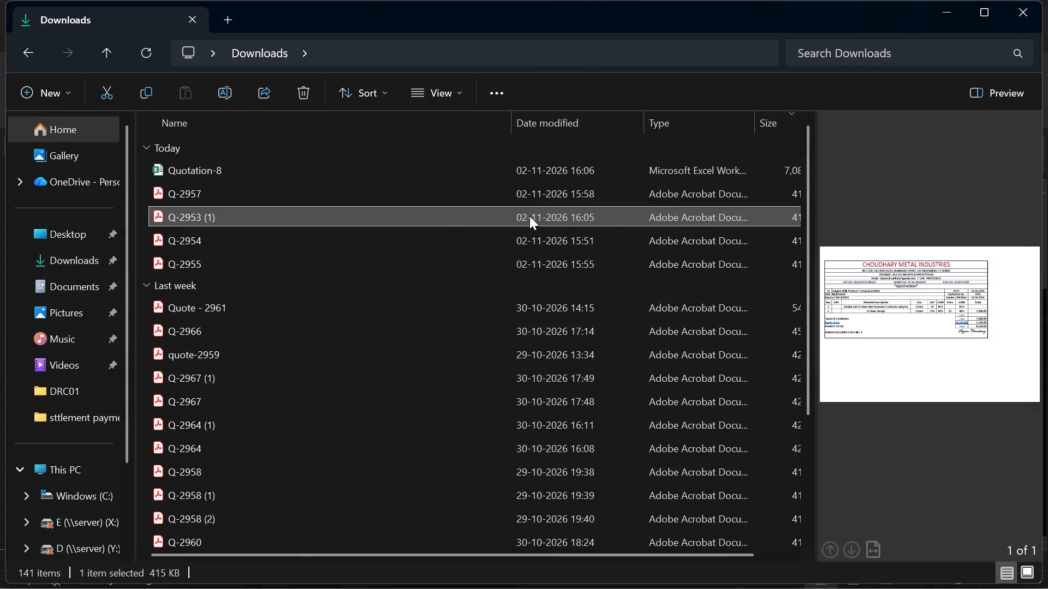
{"action": "key", "text": "Delete"}
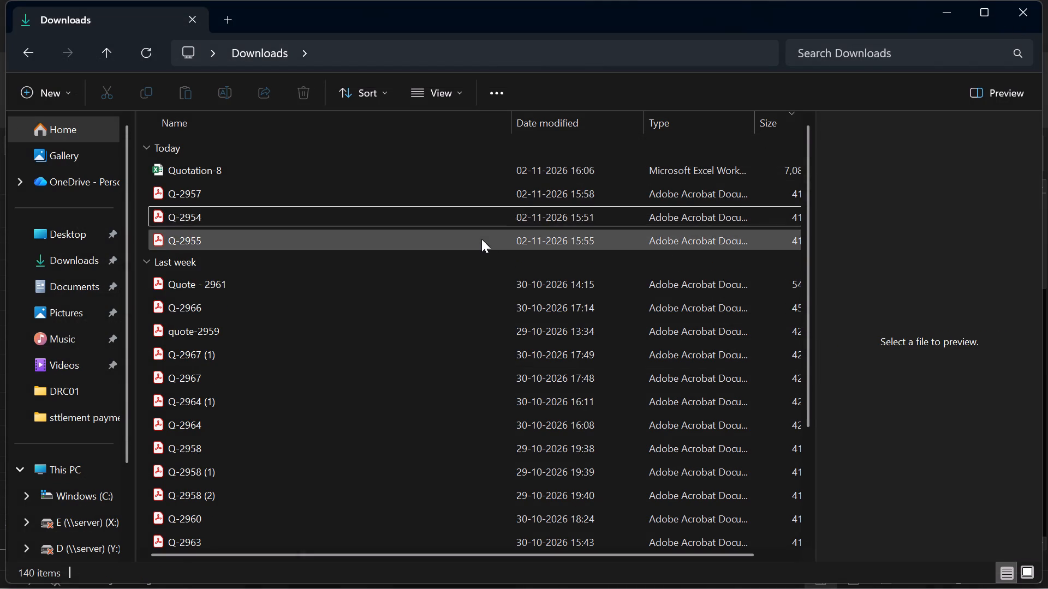
Switch back to Excel and save the Quotation-8 workbook with quotation sheet 2953 active.
{"action": "key", "text": "alt+Tab"}
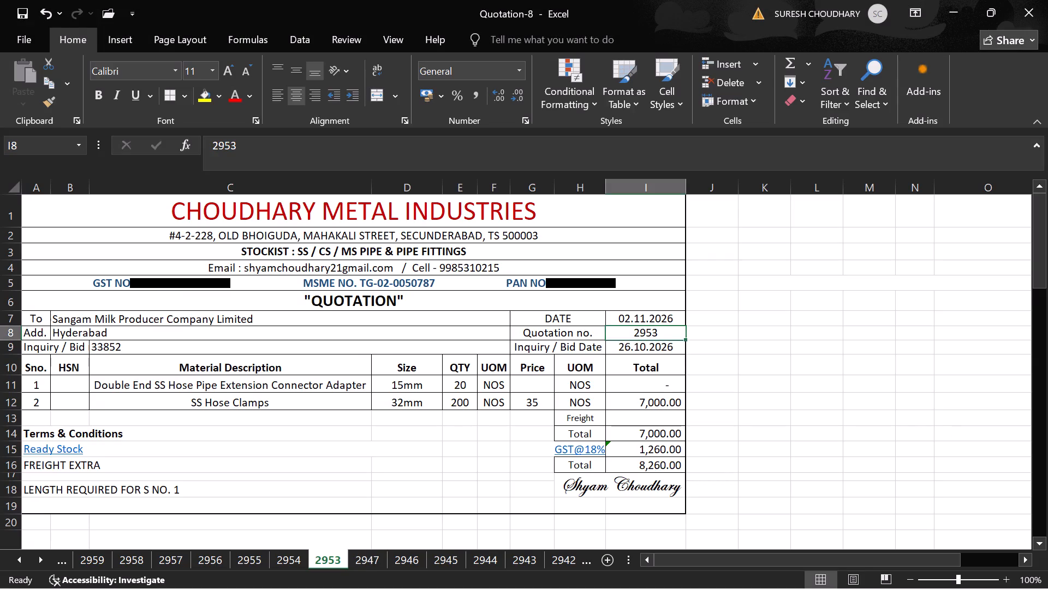
{"action": "key", "text": "ctrl+s"}
{"action": "key", "text": "ctrl+s"}
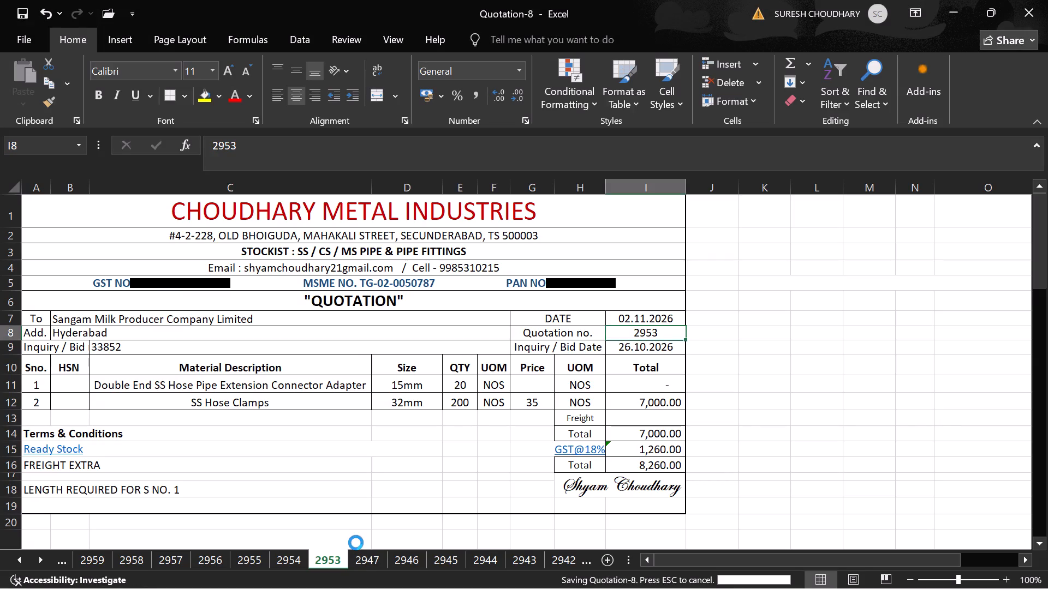
{"action": "key", "text": "ctrl+s"}
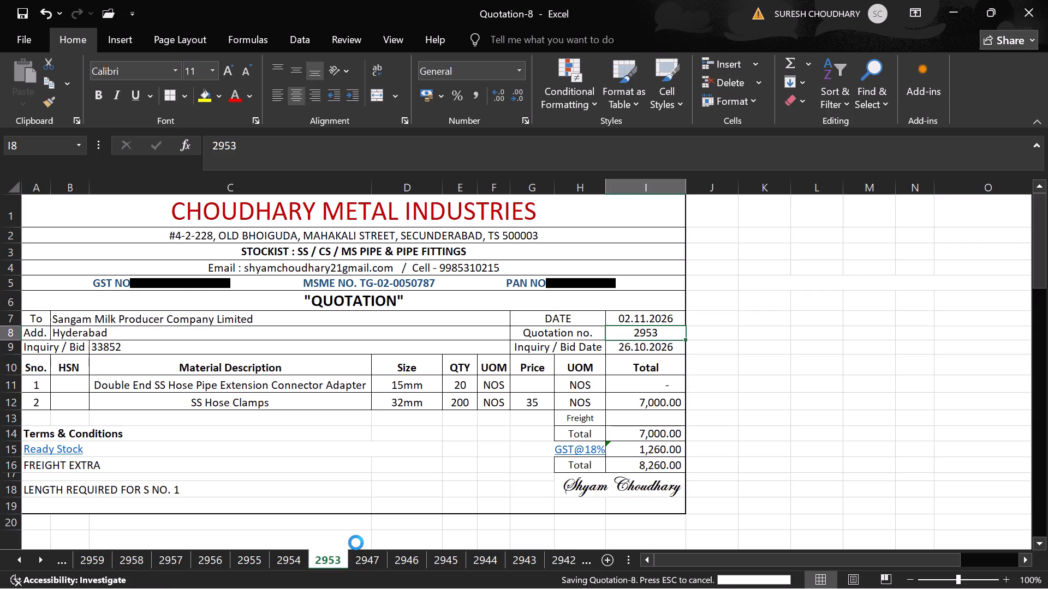
{"action": "key", "text": "ctrl+s"}
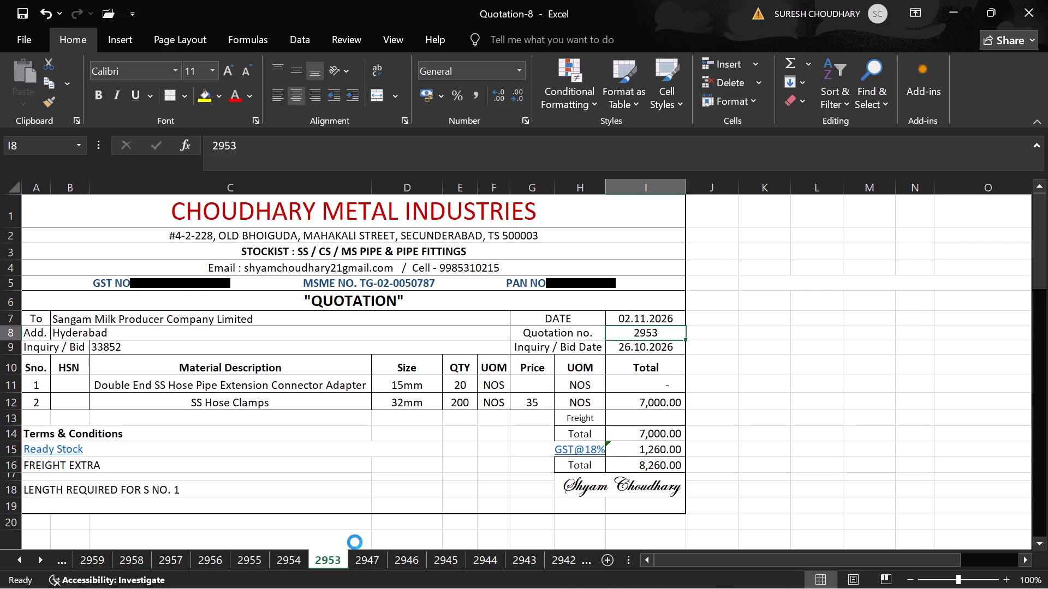
{"action": "key", "text": "ctrl+s"}
Print quotation sheet 2953 with Microsoft Print to PDF and save it in Downloads as Q-2953.
{"action": "key", "text": "ctrl+p"}
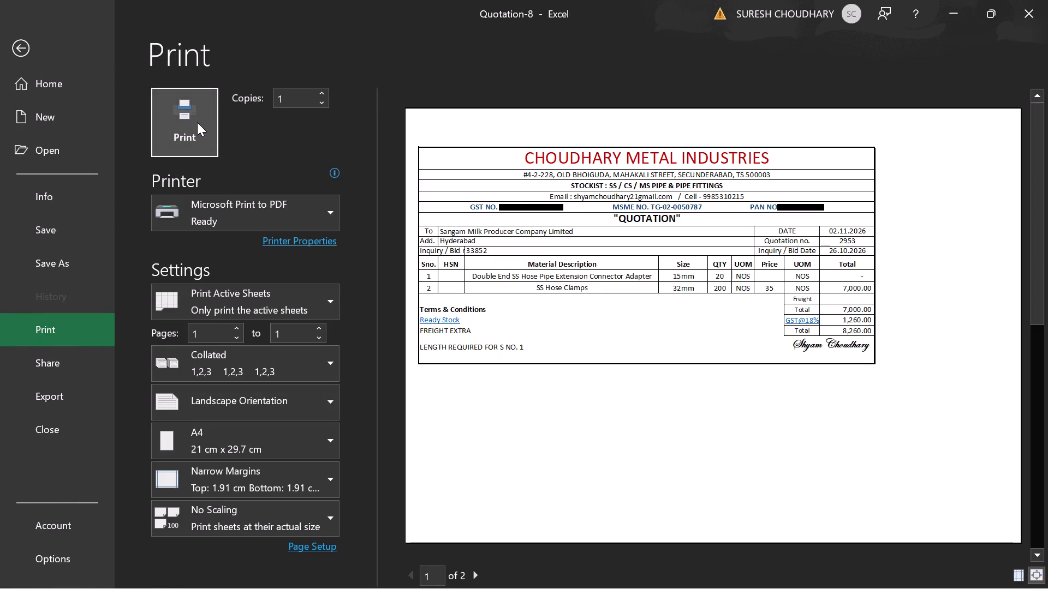
{"action": "left_click", "coordinate": [191, 123]}
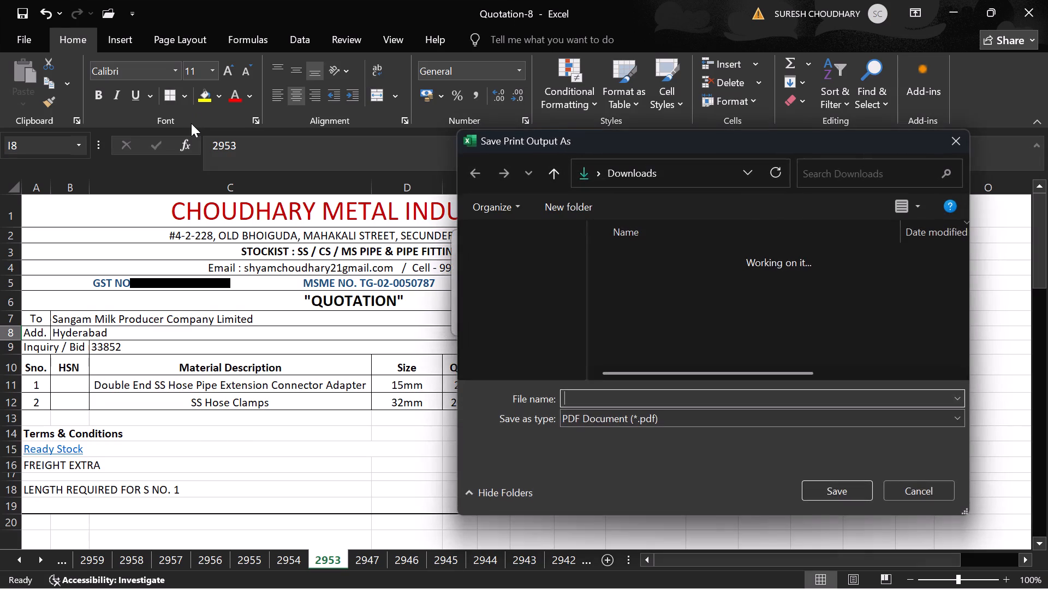
{"action": "type", "text": "Q-"}
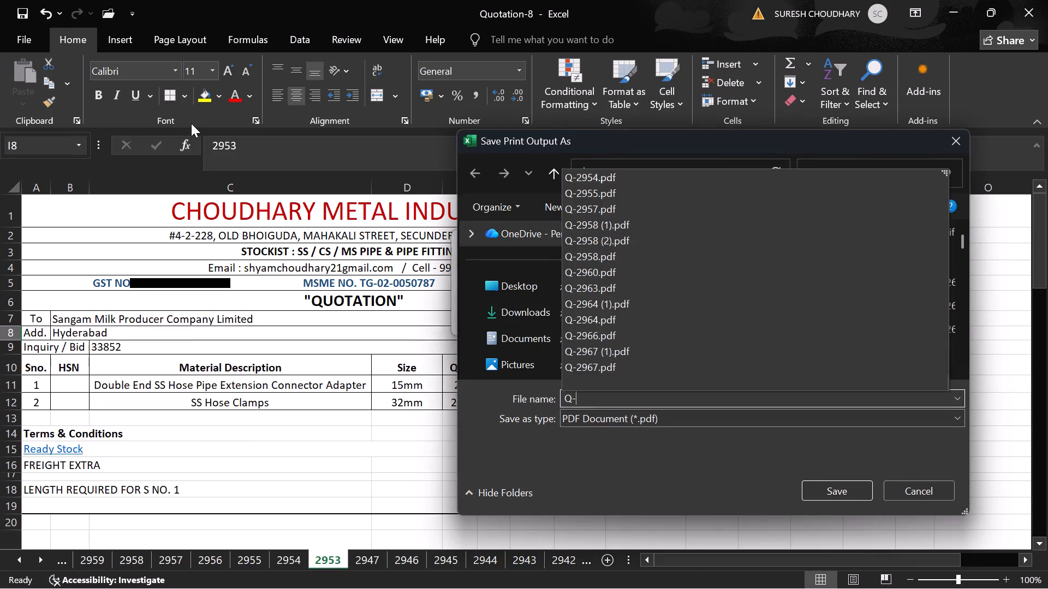
{"action": "type", "text": "29"}
{"action": "key", "text": "5"}
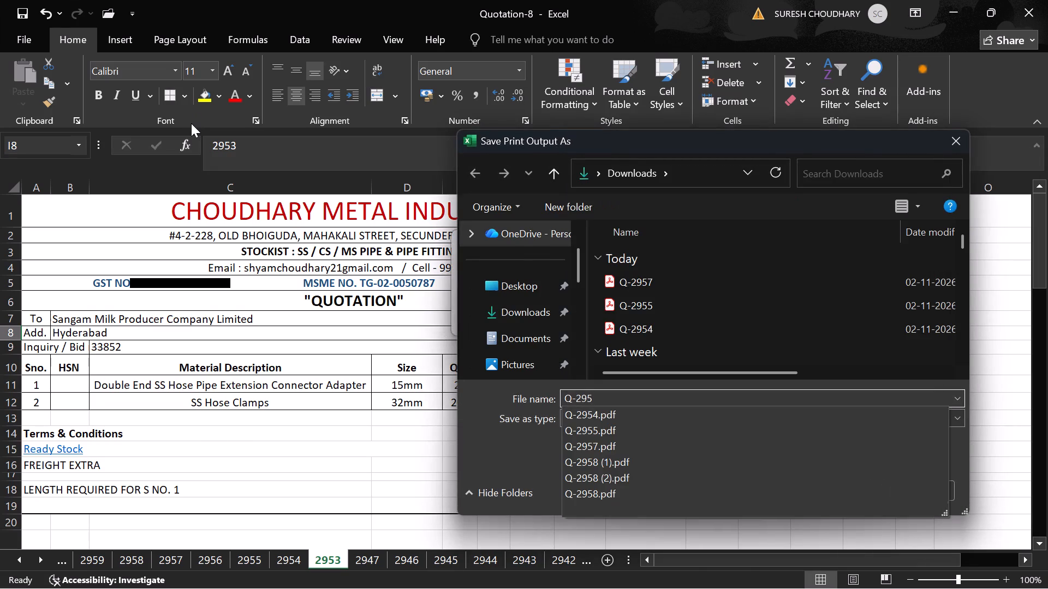
{"action": "key", "text": "3"}
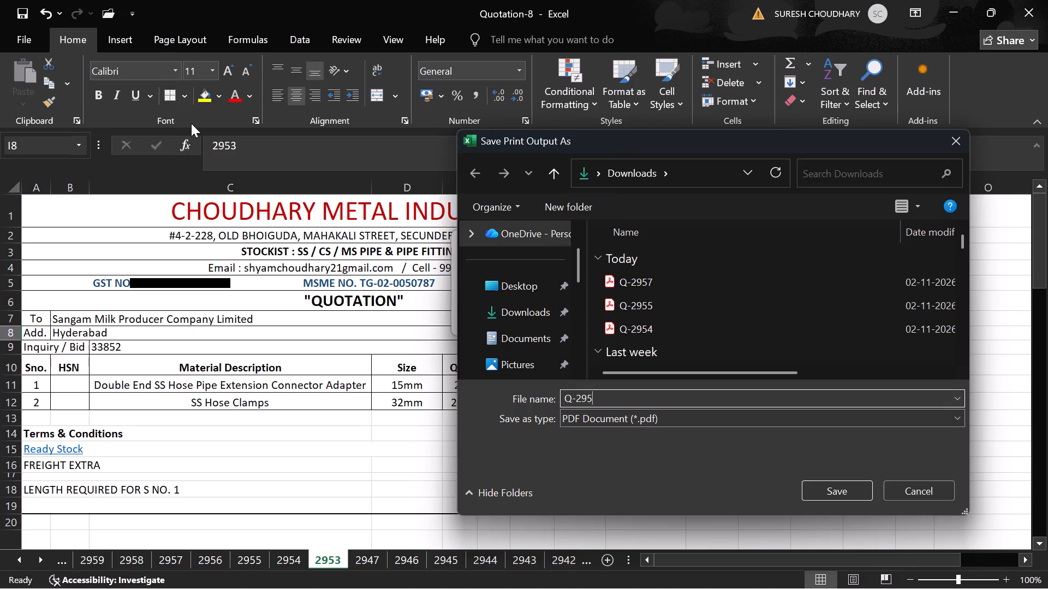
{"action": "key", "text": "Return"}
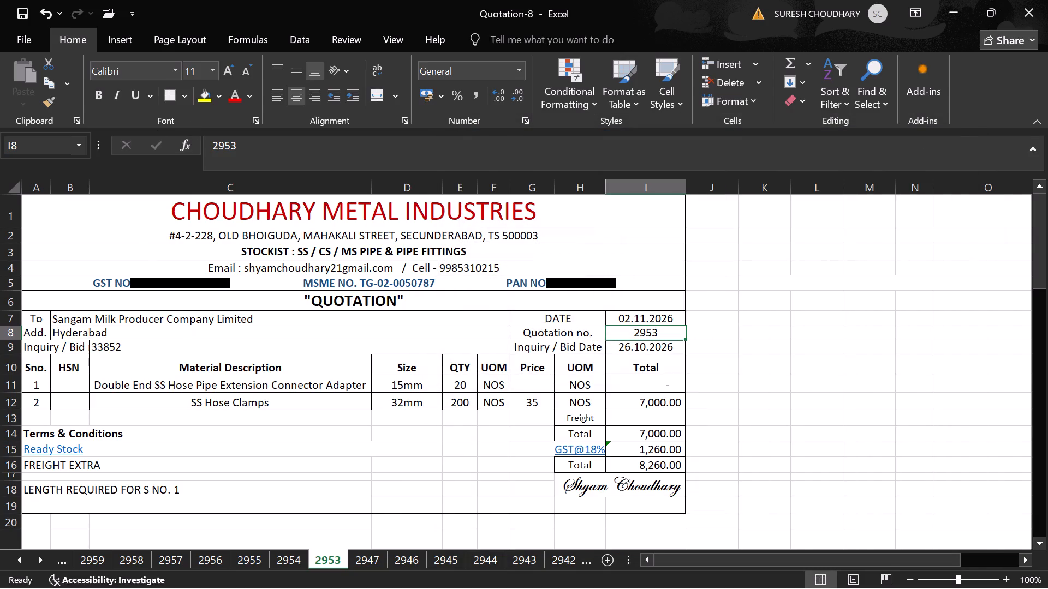
Close the Downloads folder window and switch to the browser window with the open email draft.
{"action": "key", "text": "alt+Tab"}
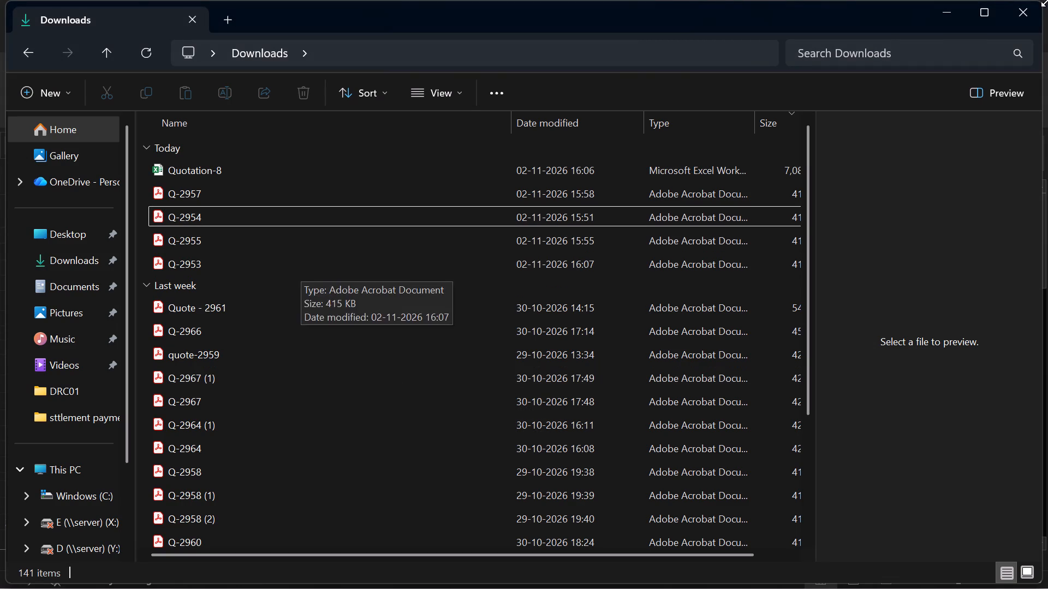
{"action": "left_click", "coordinate": [1014, 13]}
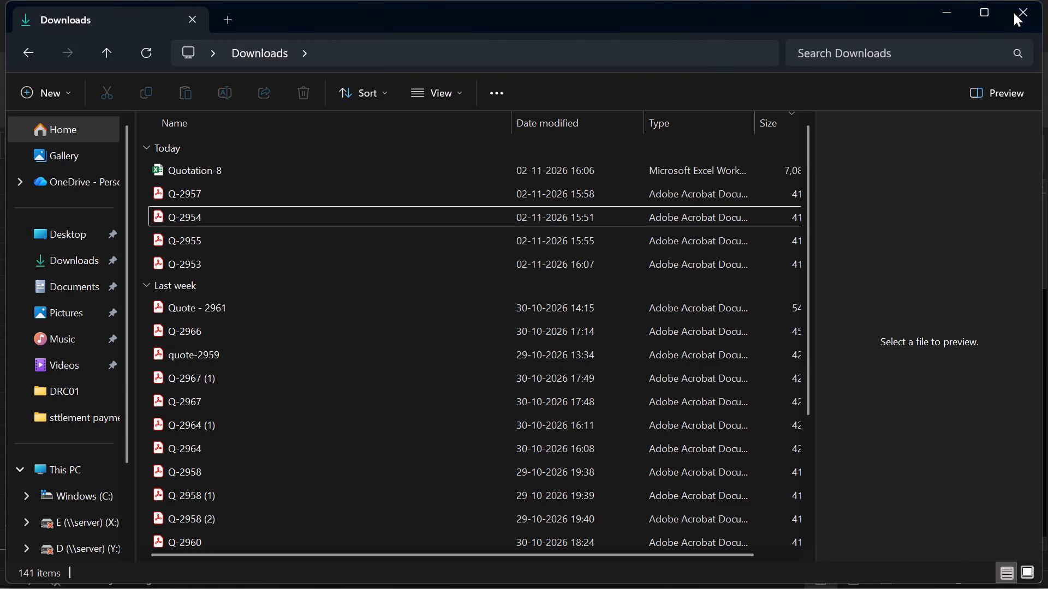
{"action": "key", "text": "alt+Tab"}
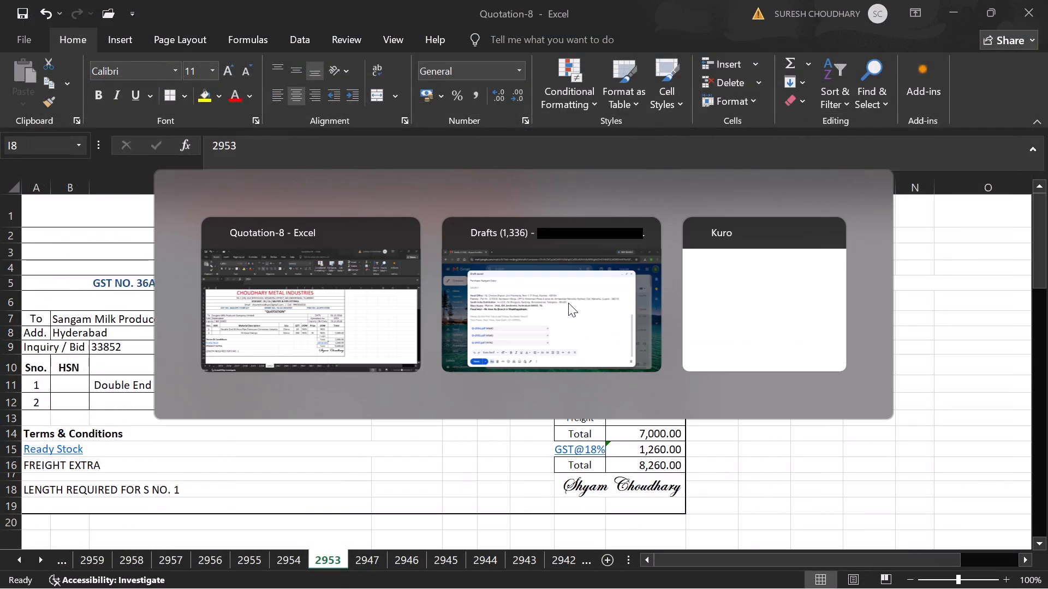
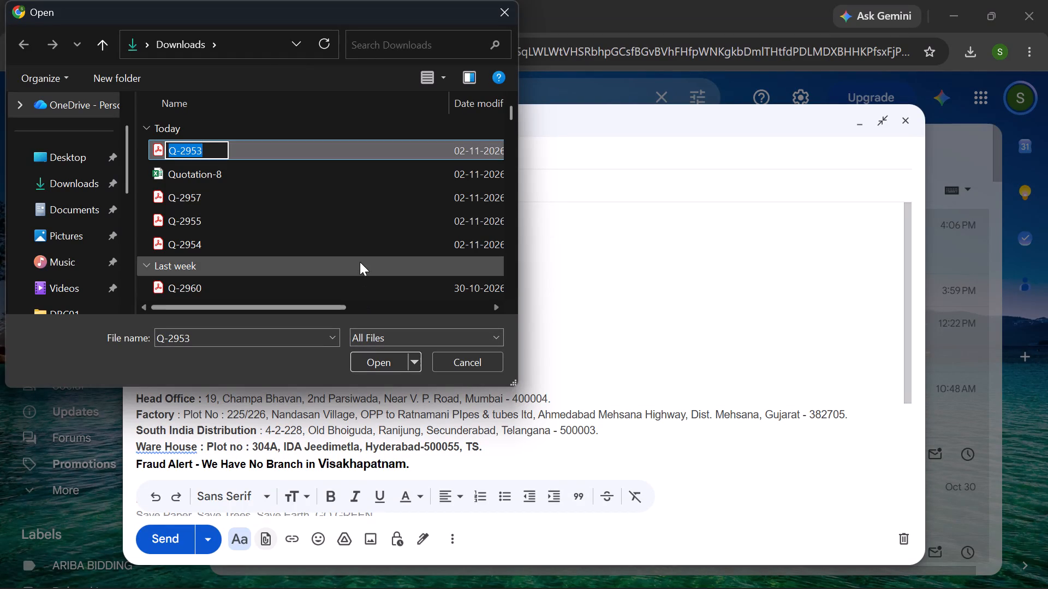
Select the Q-2953 PDF in the Downloads folder as the attachment for the email draft.
{"action": "left_click", "coordinate": [377, 143]}
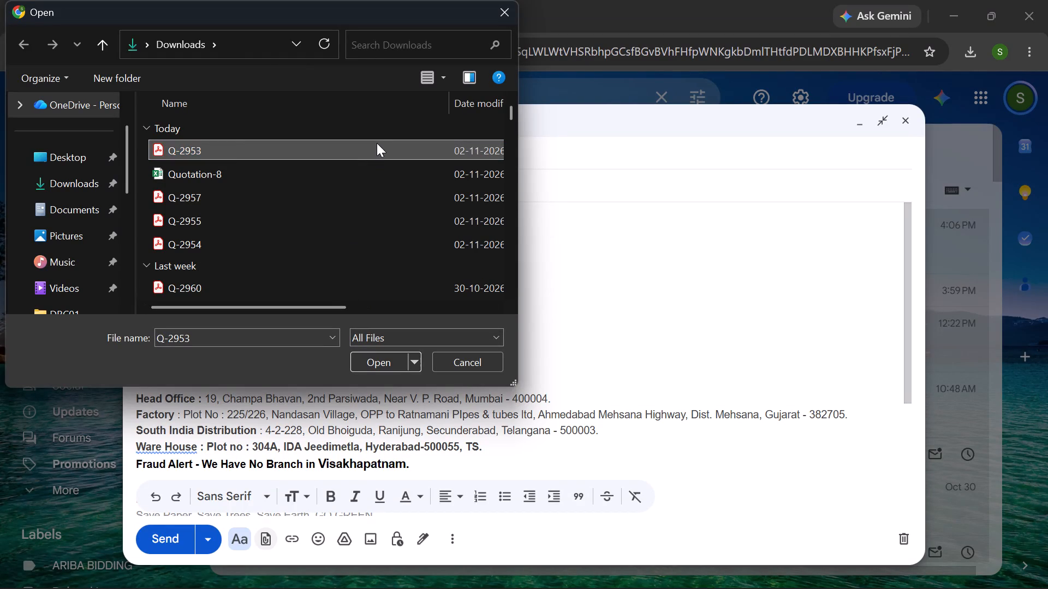